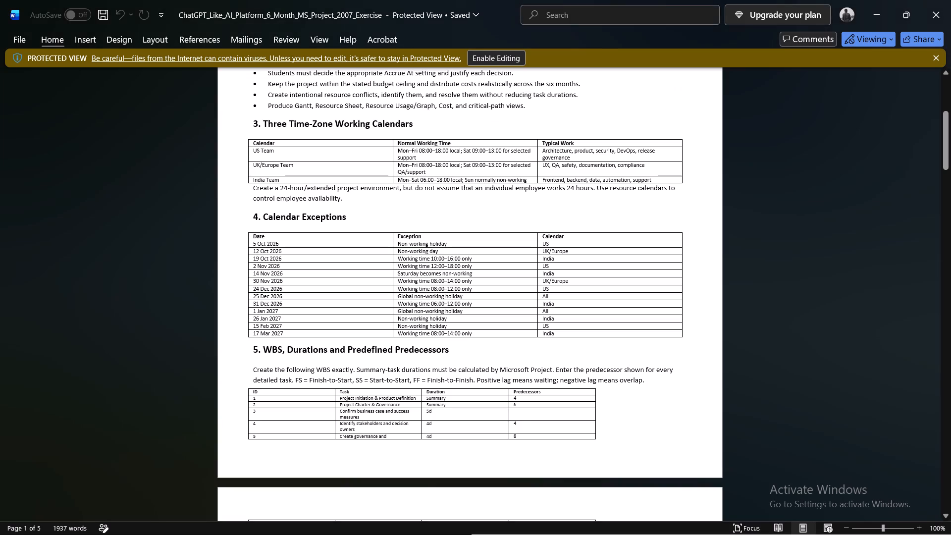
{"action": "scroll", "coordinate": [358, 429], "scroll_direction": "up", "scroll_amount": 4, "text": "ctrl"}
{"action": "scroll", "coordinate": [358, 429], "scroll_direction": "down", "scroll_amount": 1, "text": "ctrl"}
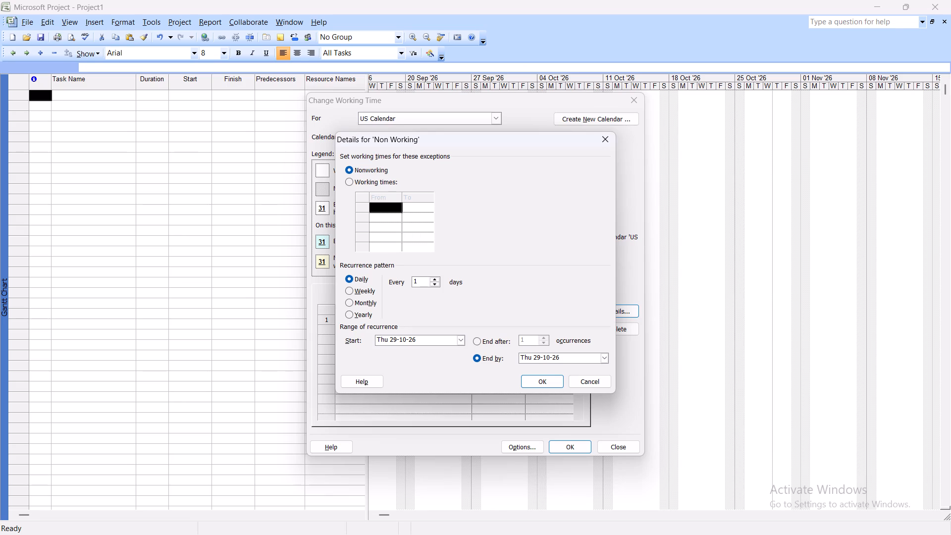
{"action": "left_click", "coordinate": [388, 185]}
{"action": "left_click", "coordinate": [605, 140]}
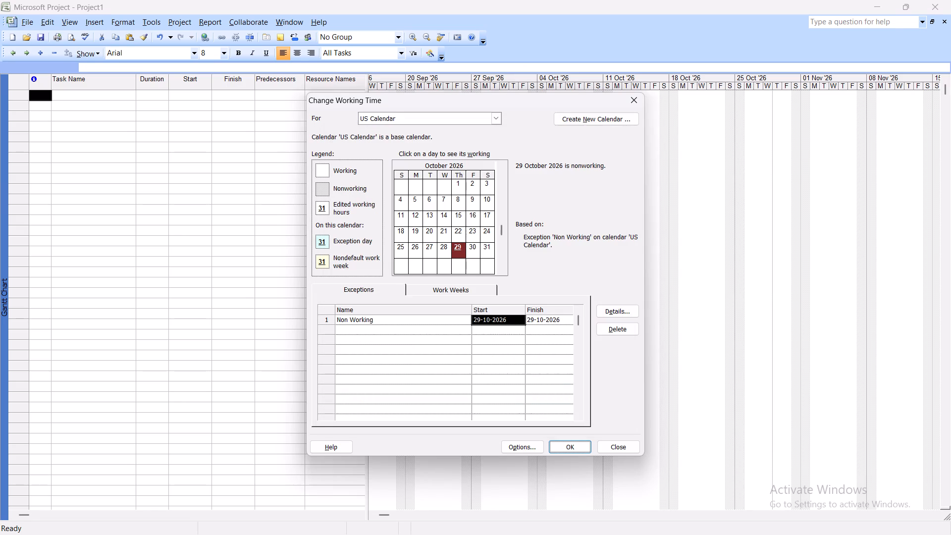
In the US Calendar's default work week, set the Monday to Friday start time to 08:00.
{"action": "left_click", "coordinate": [481, 286]}
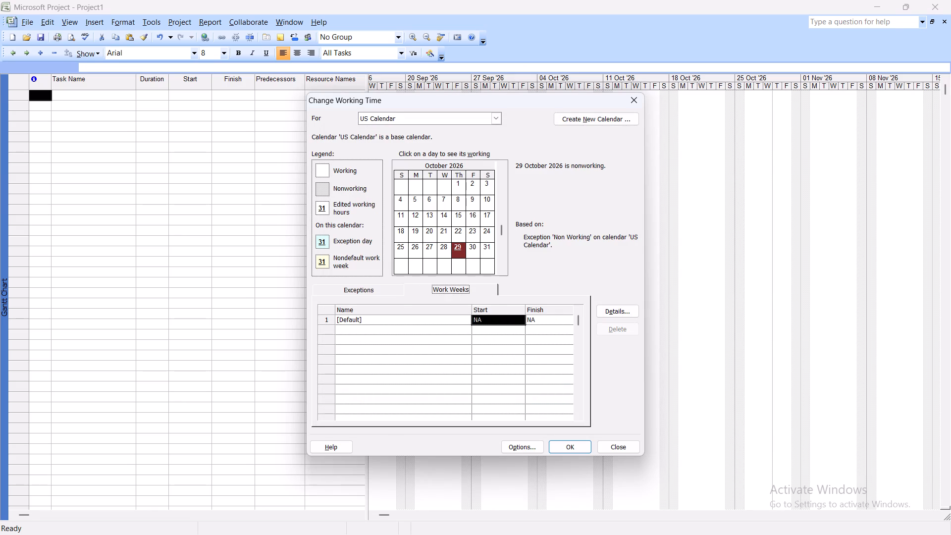
{"action": "left_click", "coordinate": [417, 320]}
{"action": "left_click", "coordinate": [609, 307]}
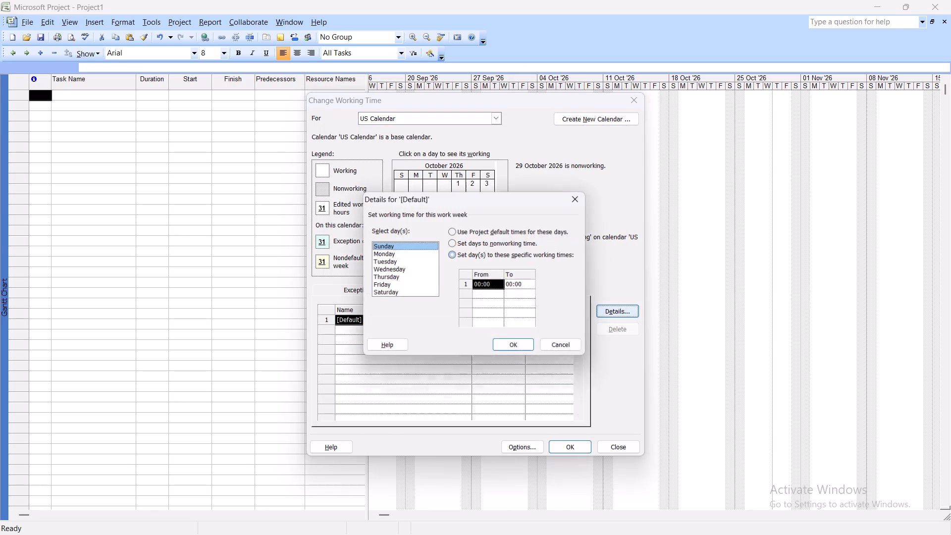
{"action": "left_click_drag", "start_coordinate": [395, 254], "coordinate": [400, 280]}
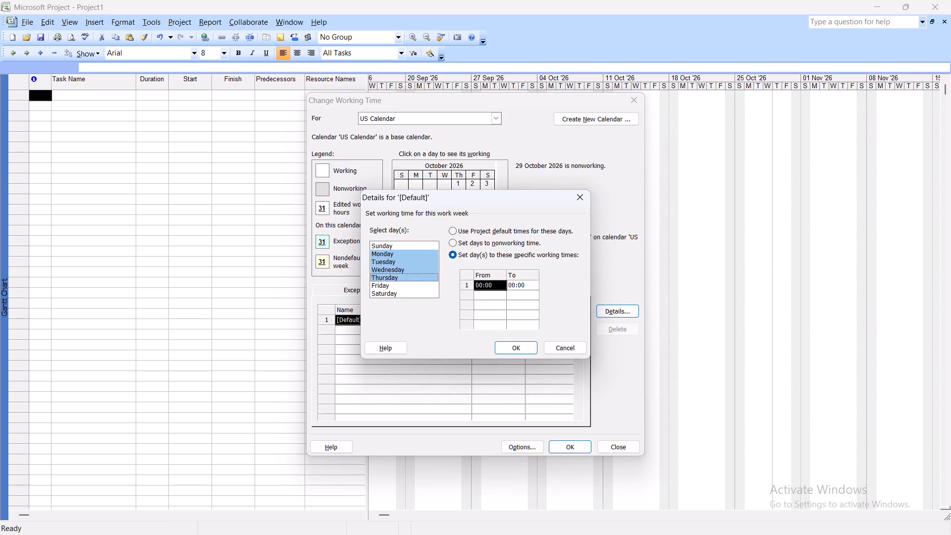
{"action": "left_click_drag", "start_coordinate": [400, 280], "coordinate": [399, 284]}
{"action": "left_click", "coordinate": [489, 287]}
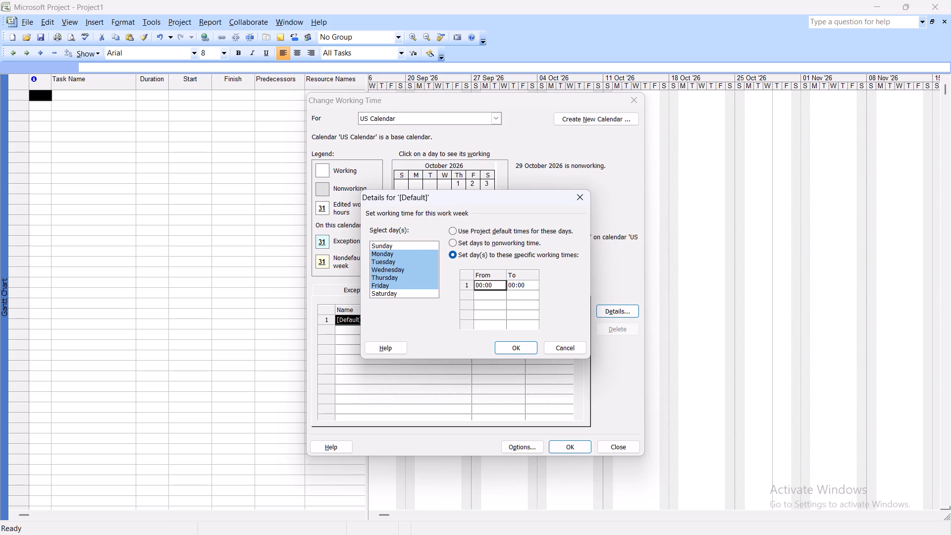
{"action": "type", "text": "08"}
{"action": "key", "text": "Return"}
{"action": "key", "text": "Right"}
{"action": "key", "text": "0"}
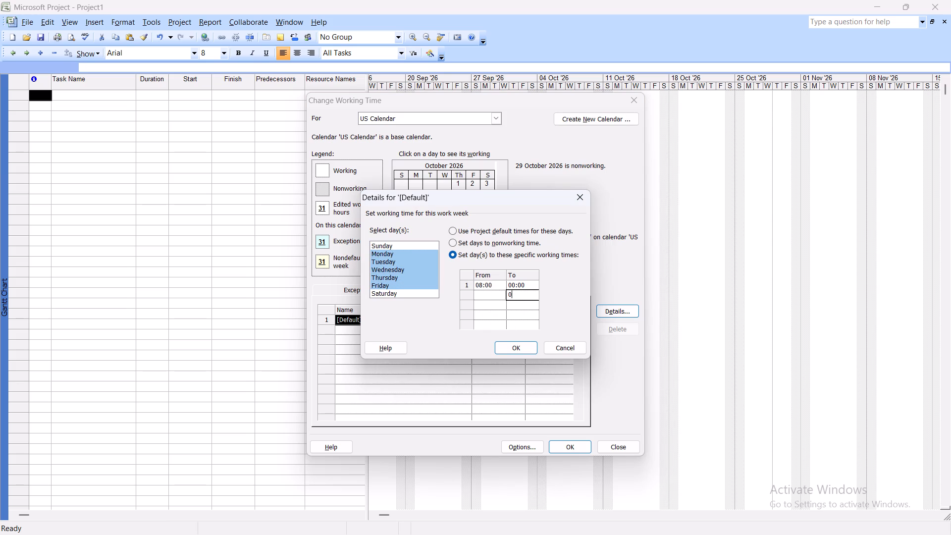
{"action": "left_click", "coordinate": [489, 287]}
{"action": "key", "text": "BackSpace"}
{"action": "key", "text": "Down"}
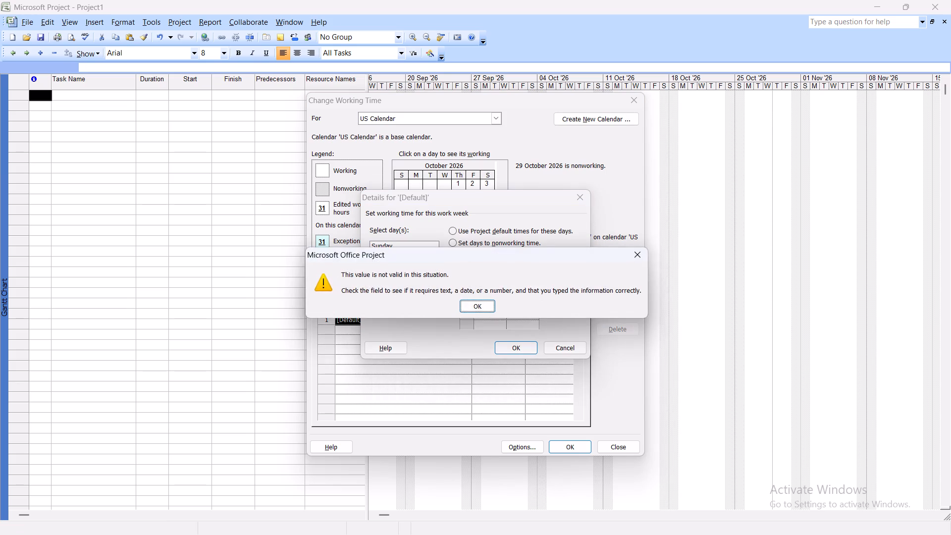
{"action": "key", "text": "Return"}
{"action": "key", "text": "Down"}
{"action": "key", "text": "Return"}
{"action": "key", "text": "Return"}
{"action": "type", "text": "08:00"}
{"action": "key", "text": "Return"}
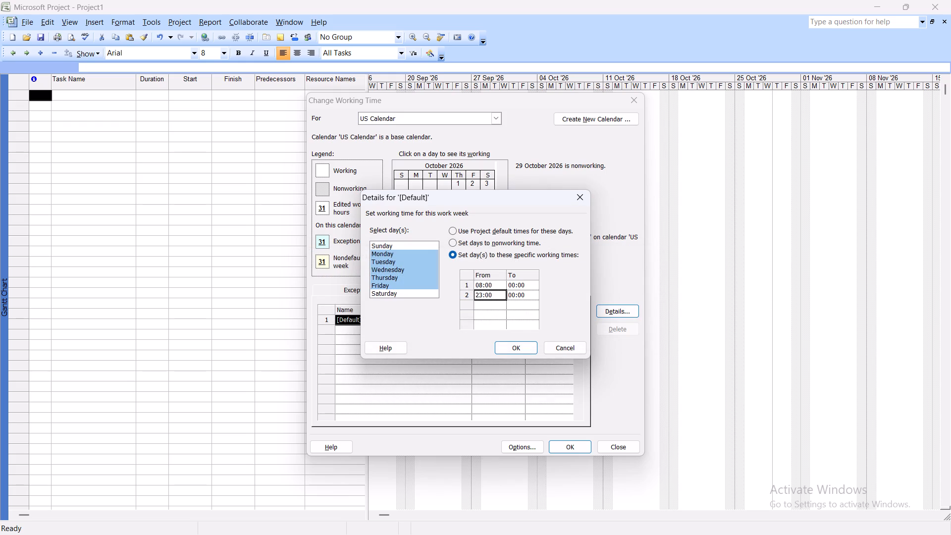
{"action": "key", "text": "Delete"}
Set the Monday to Friday end time to 18:00 in the default work week.
{"action": "key", "text": "Right"}
{"action": "key", "text": "Up"}
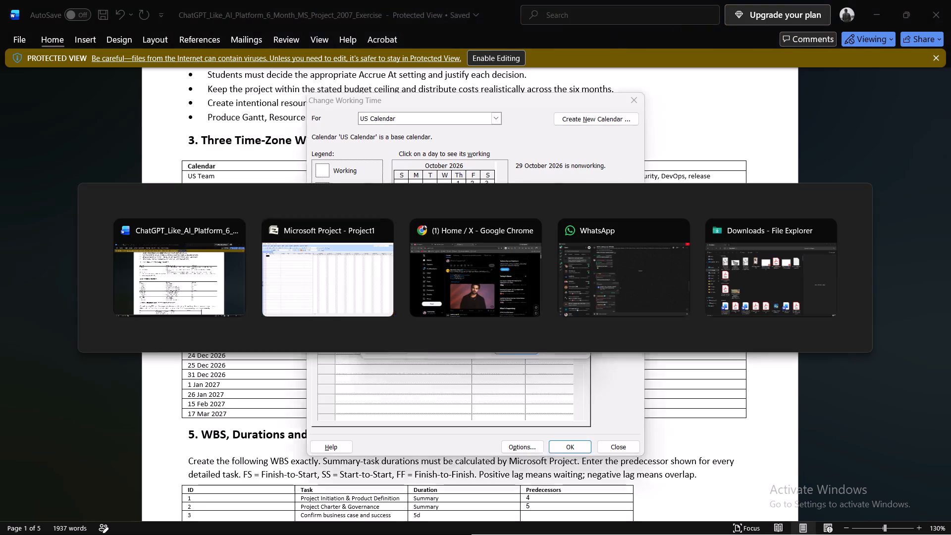
{"action": "type", "text": "08"}
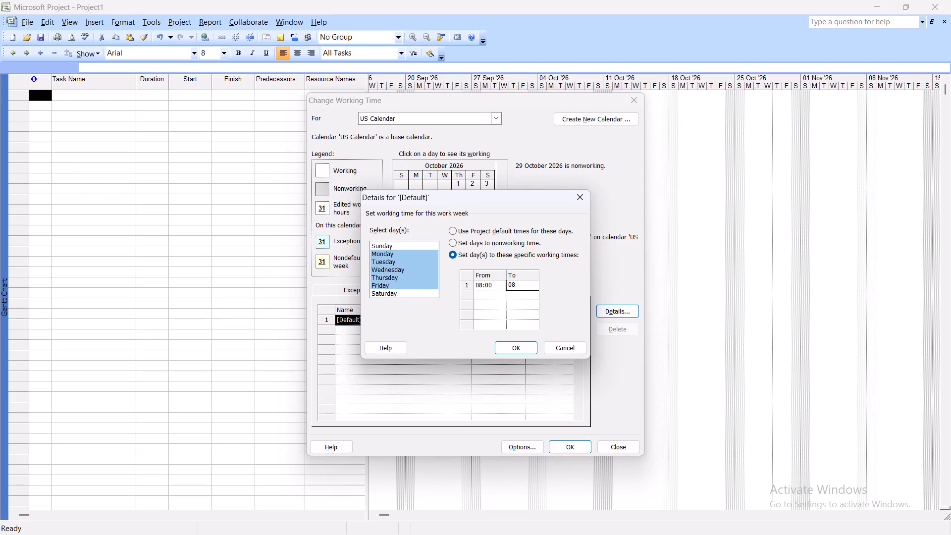
{"action": "key", "text": "BackSpace"}
{"action": "key", "text": "BackSpace"}
{"action": "type", "text": "18"}
{"action": "key", "text": "Return"}
{"action": "key", "text": "Left"}
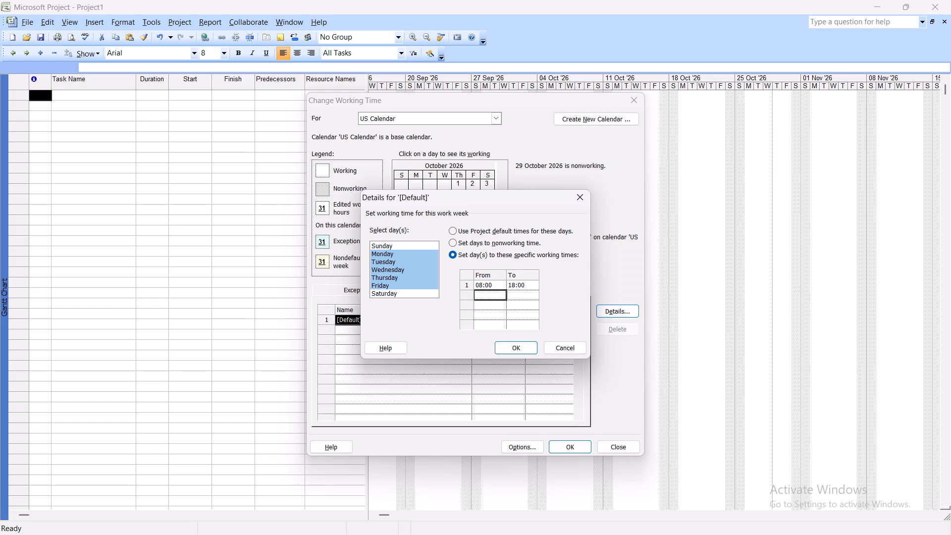
Set Saturday's specific working time from 09:00 to 13:00 in the default work week.
{"action": "left_click", "coordinate": [394, 296]}
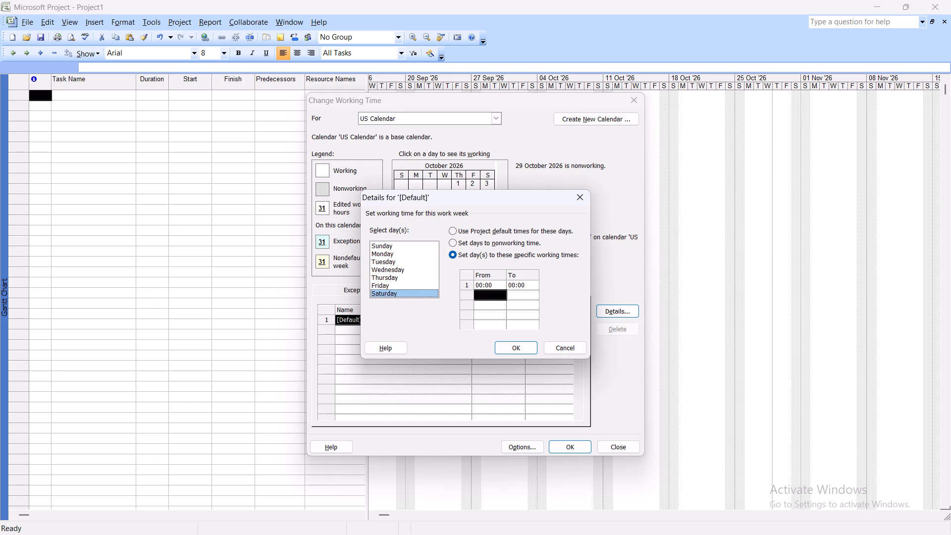
{"action": "left_click", "coordinate": [489, 288]}
{"action": "type", "text": "09:"}
{"action": "key", "text": "Return"}
{"action": "key", "text": "Return"}
{"action": "key", "text": "Up"}
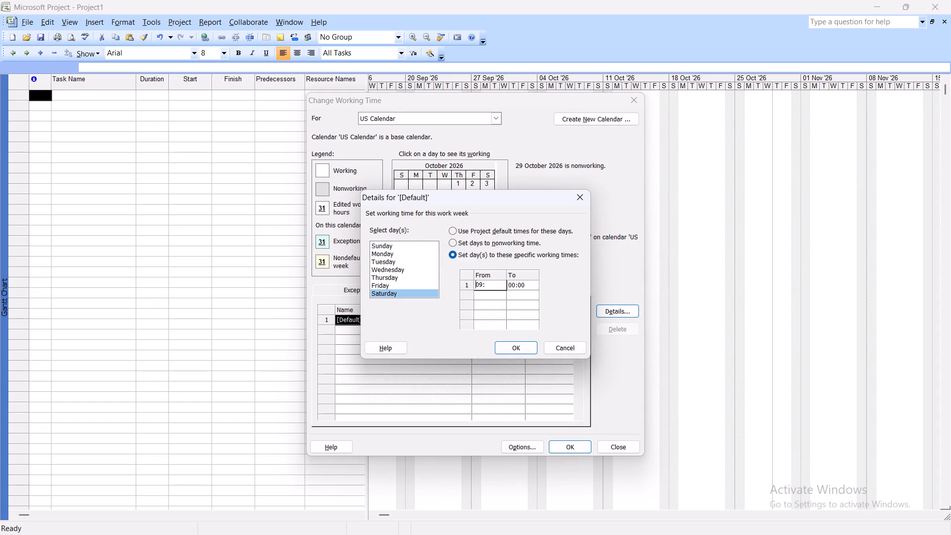
{"action": "key", "text": "Right"}
{"action": "key", "text": "Right"}
{"action": "key", "text": "Right"}
{"action": "type", "text": "00"}
{"action": "key", "text": "Return"}
{"action": "key", "text": "Up"}
{"action": "key", "text": "Right"}
{"action": "type", "text": "13:00"}
{"action": "key", "text": "Return"}
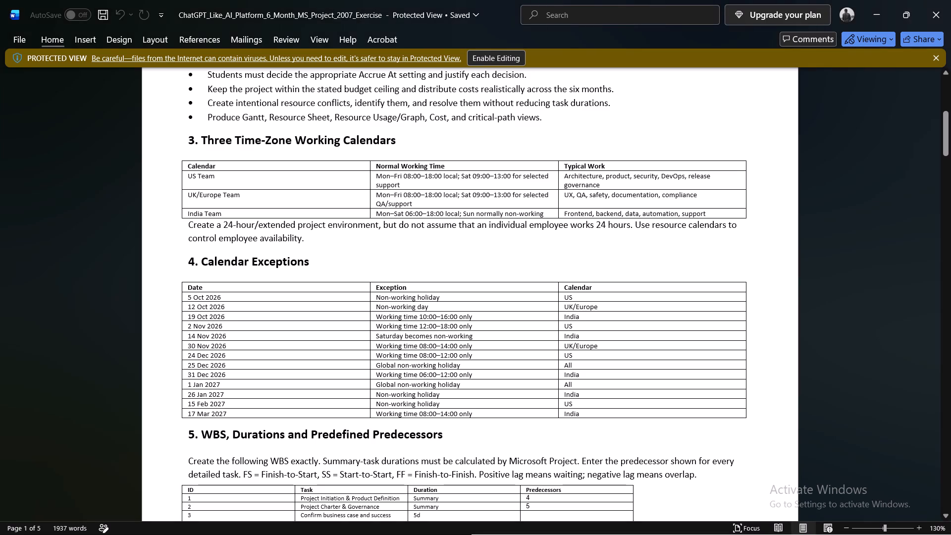
Check the calendar requirements in the exercise document, set Sunday to nonworking time, and apply the default work week details.
{"action": "scroll", "coordinate": [455, 259], "scroll_direction": "up", "scroll_amount": 2}
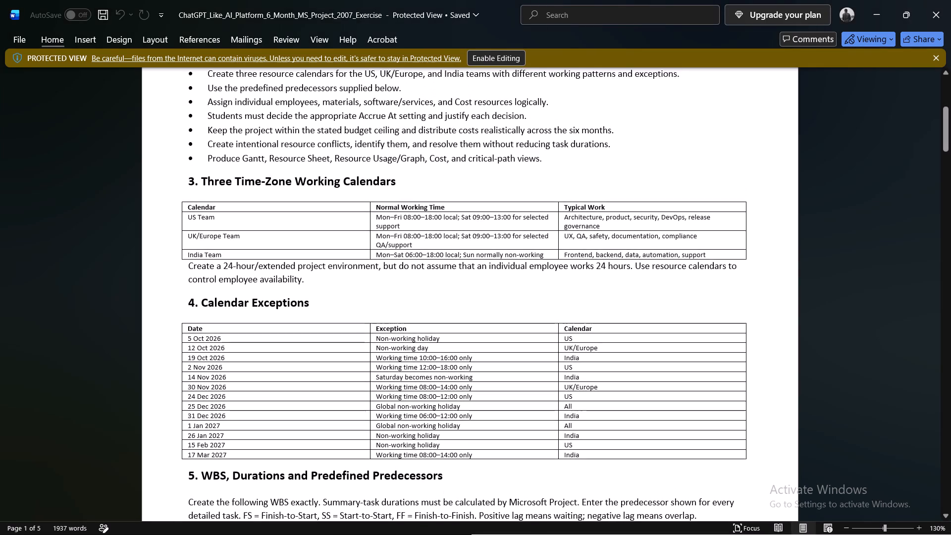
{"action": "scroll", "coordinate": [455, 259], "scroll_direction": "up", "scroll_amount": 2}
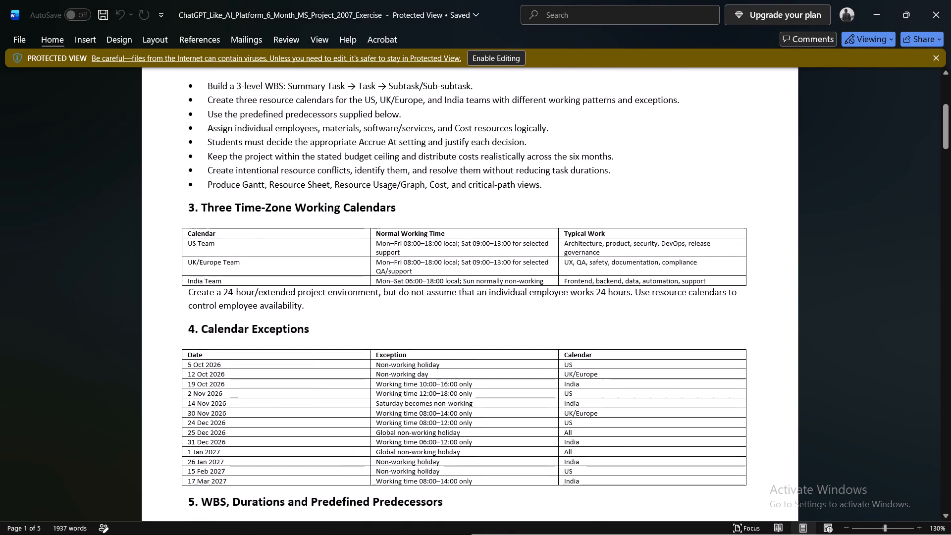
{"action": "left_click", "coordinate": [390, 244]}
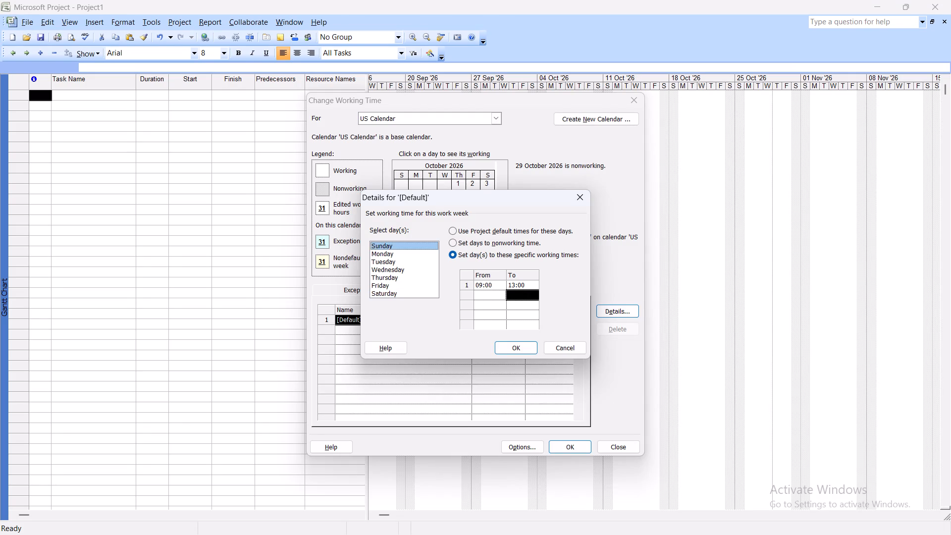
{"action": "left_click", "coordinate": [455, 244]}
{"action": "left_click", "coordinate": [513, 349]}
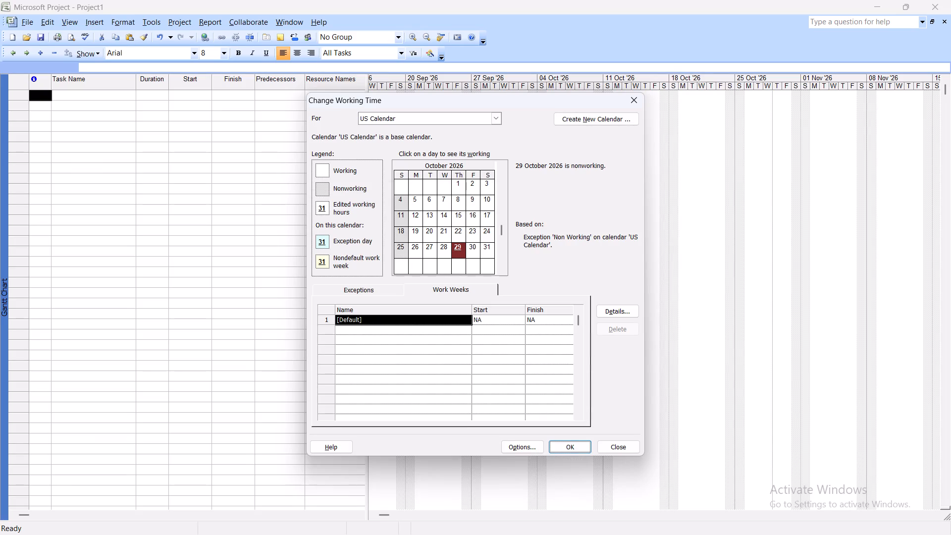
Check the US Calendar's late October 2026 days against the exercise document's calendar exceptions, and bring up the calendar's exceptions list.
{"action": "left_click", "coordinate": [458, 229]}
{"action": "left_click", "coordinate": [459, 244]}
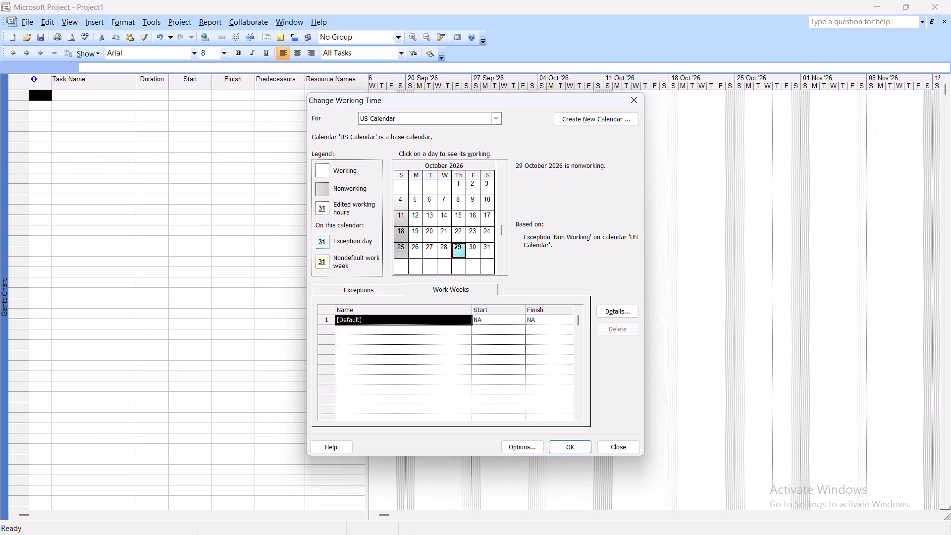
{"action": "left_click", "coordinate": [472, 246]}
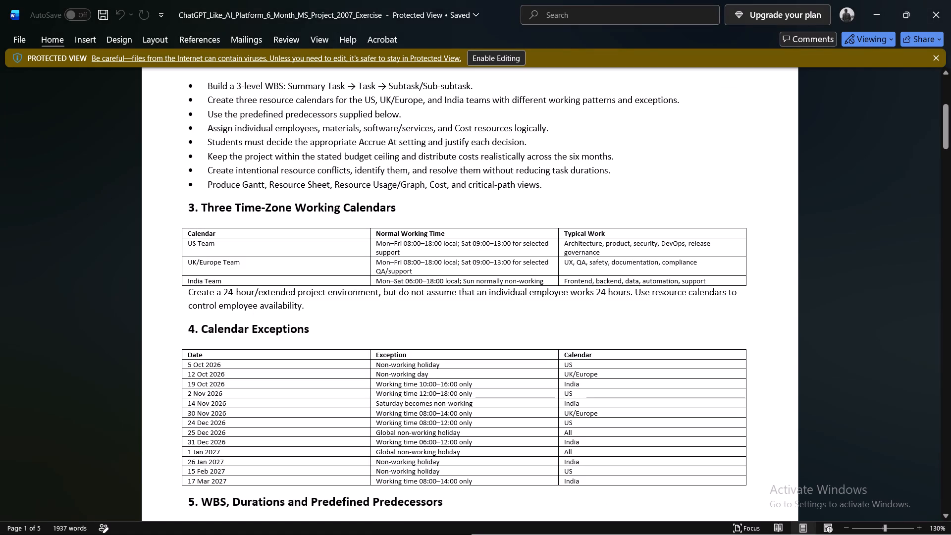
{"action": "left_click", "coordinate": [371, 287]}
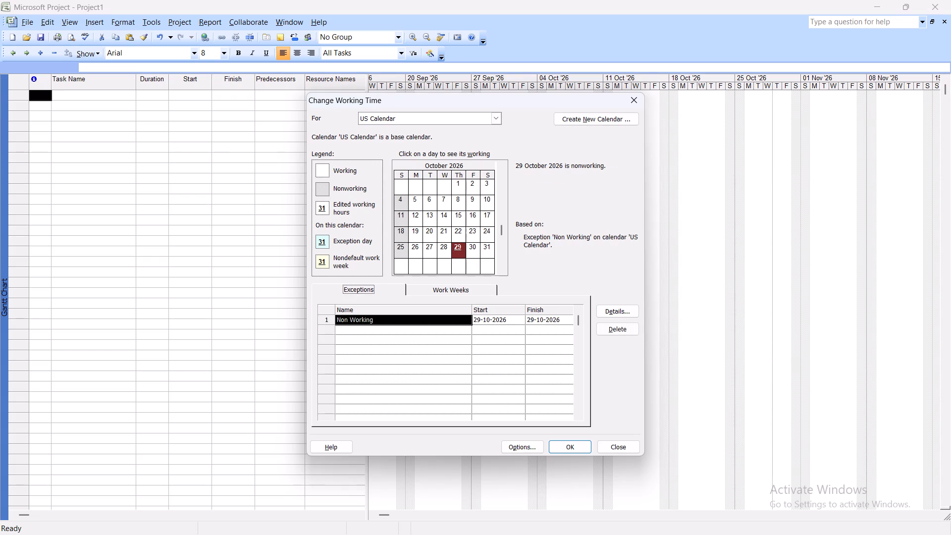
Set both the start and finish dates of the US Calendar's Non Working exception to 05-10-2026.
{"action": "left_click", "coordinate": [519, 325]}
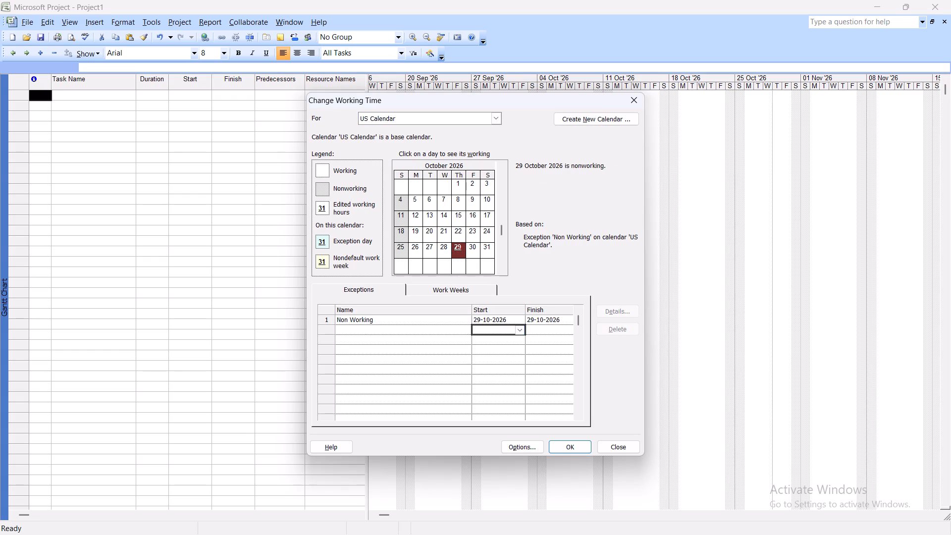
{"action": "left_click", "coordinate": [520, 324]}
{"action": "left_click", "coordinate": [522, 322]}
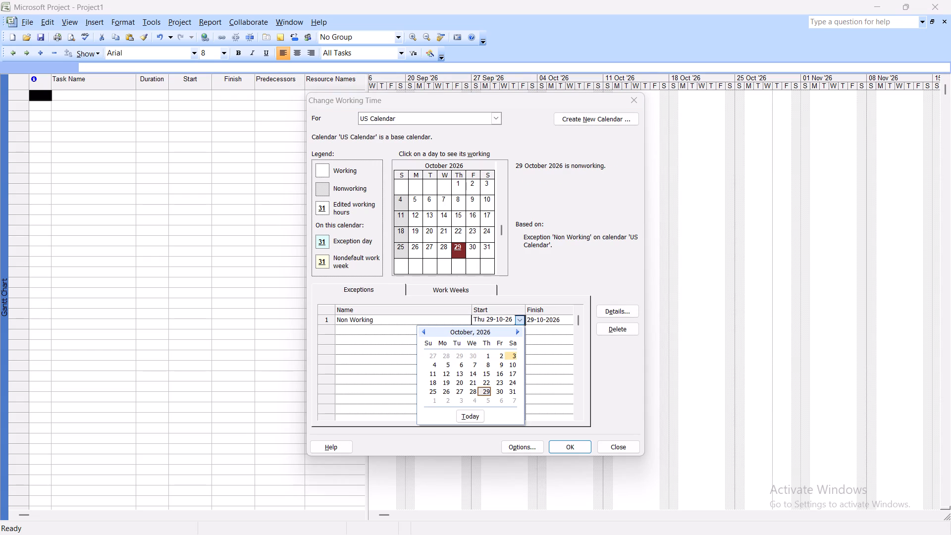
{"action": "left_click", "coordinate": [447, 362]}
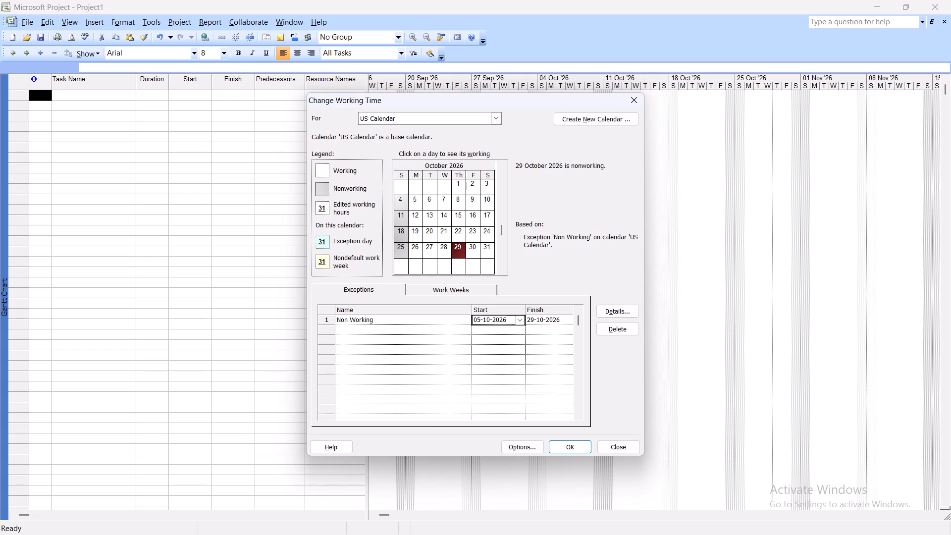
{"action": "left_click", "coordinate": [552, 322]}
{"action": "left_click", "coordinate": [571, 321]}
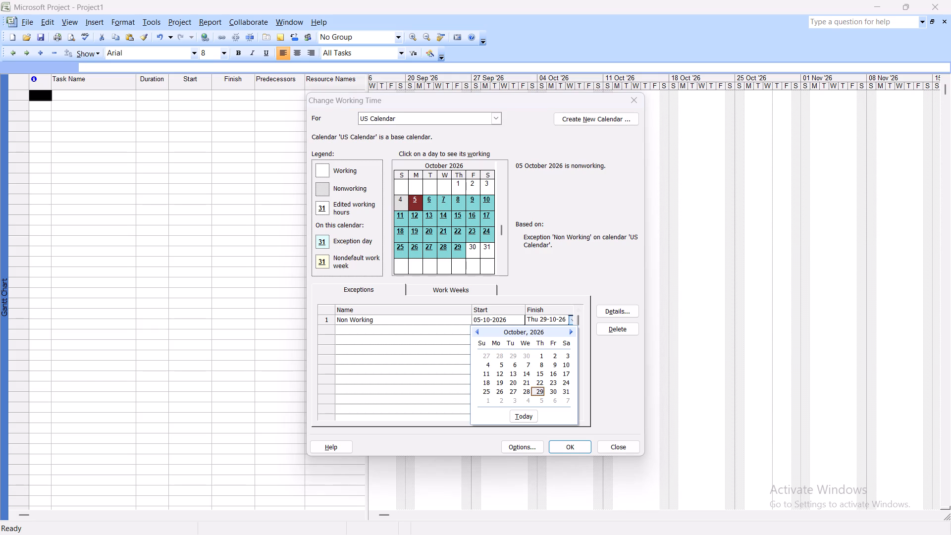
{"action": "left_click", "coordinate": [503, 362]}
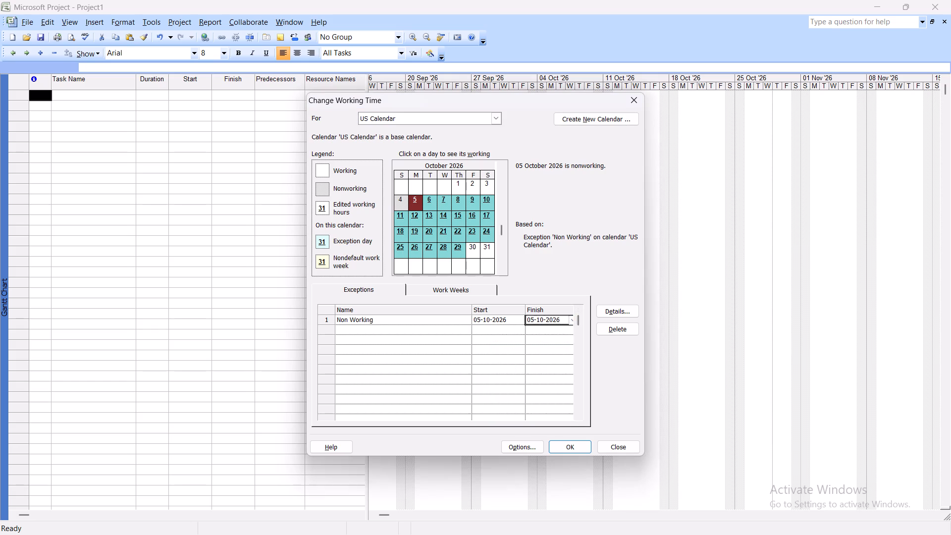
Check the calendar exceptions table in the exercise document and add an exception named 2 Nov to the US Calendar.
{"action": "left_click", "coordinate": [422, 341]}
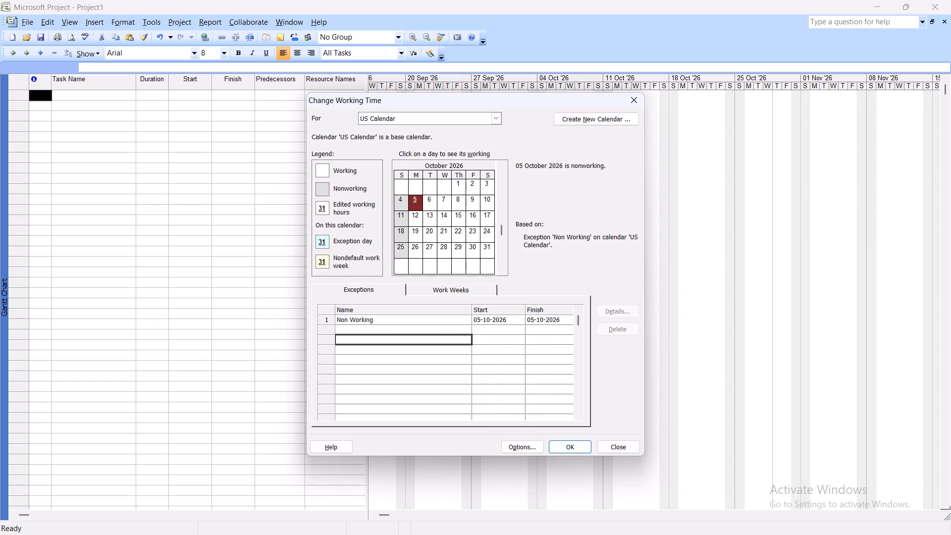
{"action": "left_click", "coordinate": [436, 328]}
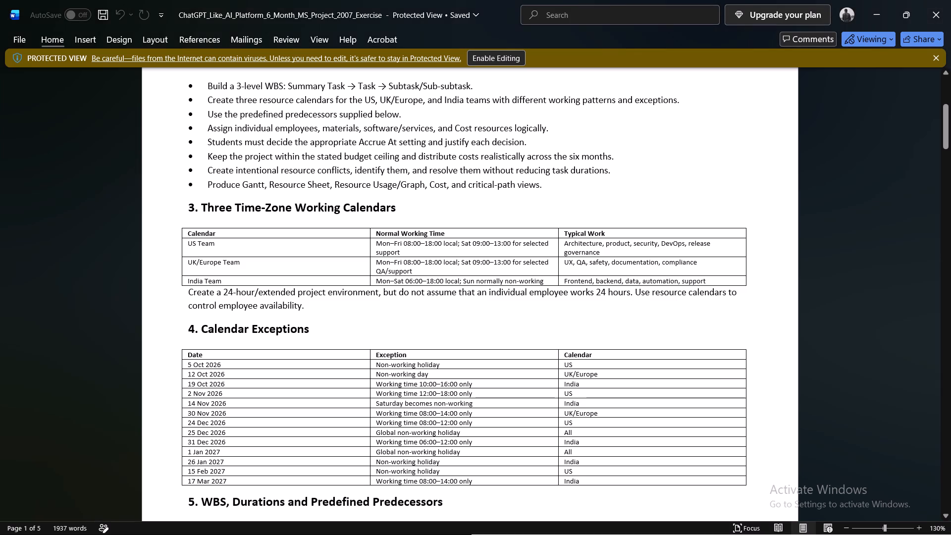
{"action": "scroll", "coordinate": [396, 362], "scroll_direction": "down", "scroll_amount": 1}
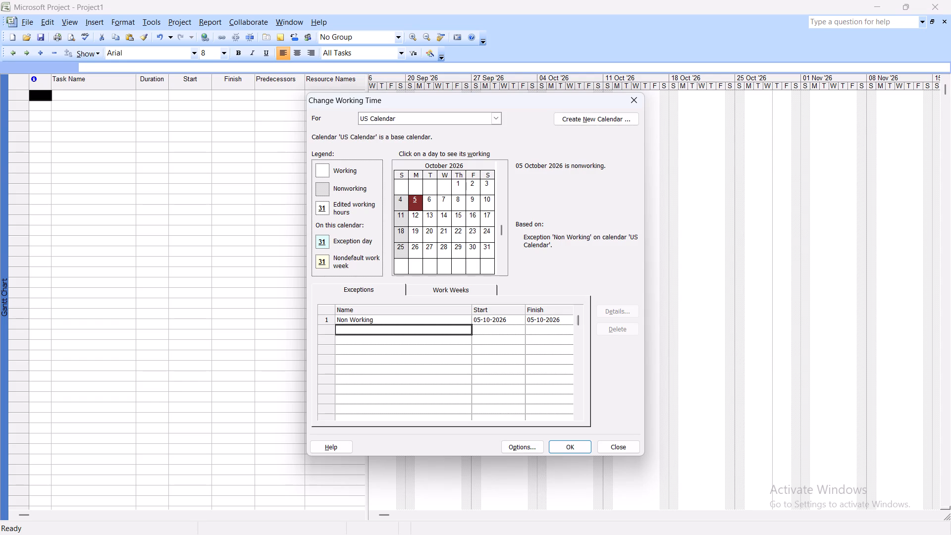
{"action": "type", "text": "2 Nov"}
{"action": "key", "text": "space"}
{"action": "key", "text": "Return"}
{"action": "key", "text": "Return"}
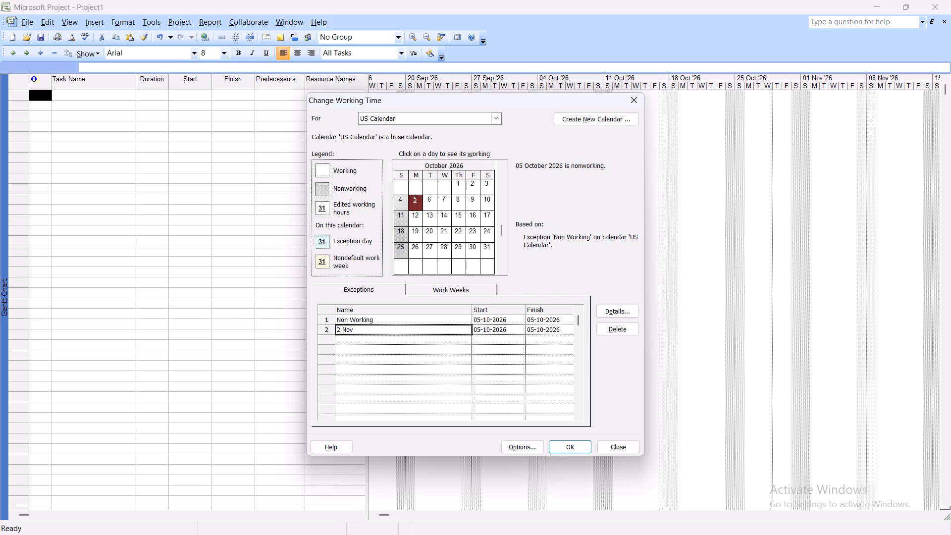
Open the details of the 2 Nov exception and switch it from nonworking to working times.
{"action": "key", "text": "Right"}
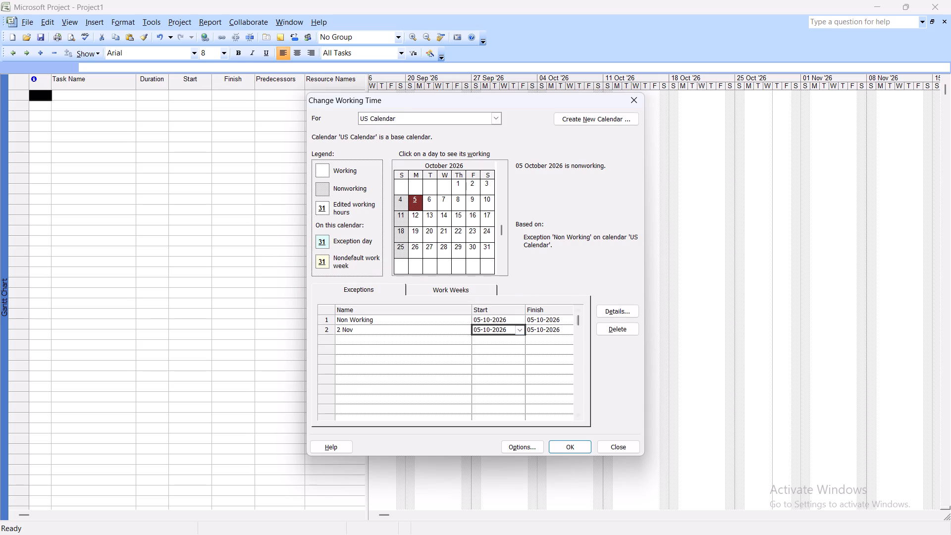
{"action": "left_click", "coordinate": [609, 314]}
{"action": "left_click", "coordinate": [438, 326]}
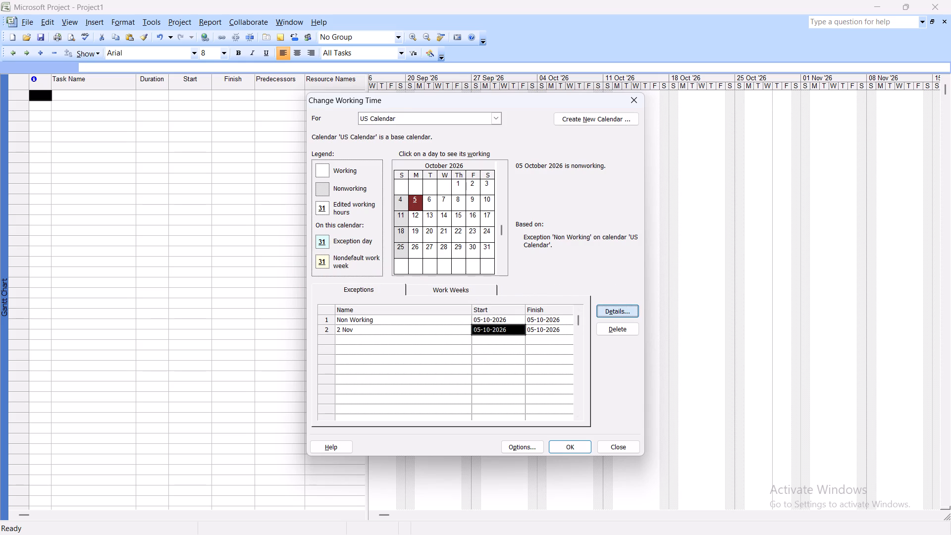
{"action": "left_click", "coordinate": [460, 344]}
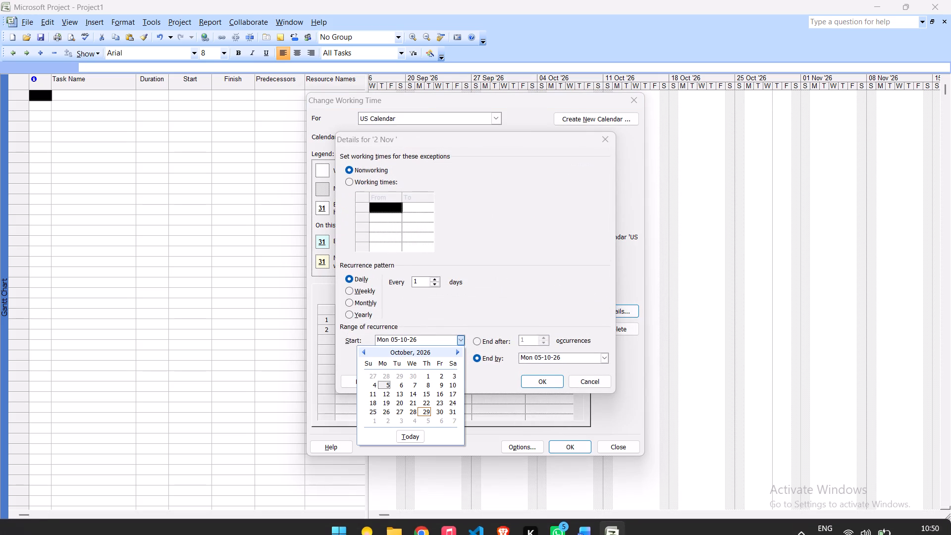
{"action": "left_click", "coordinate": [381, 185]}
{"action": "left_click", "coordinate": [348, 185]}
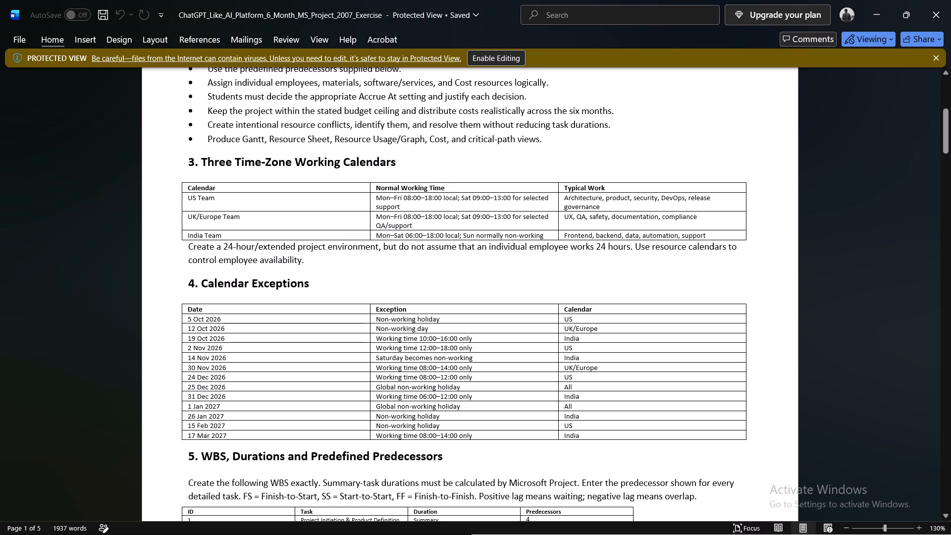
Check the 2 November hours in the exercise document, set the 2 Nov exception's working time start to 12:00, and try to apply the details.
{"action": "left_click", "coordinate": [485, 346]}
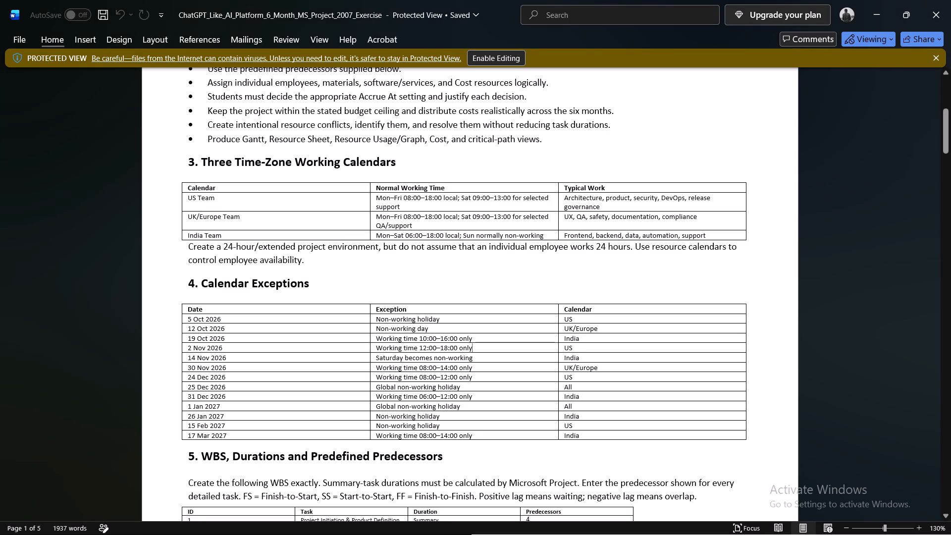
{"action": "double_click", "coordinate": [485, 346]}
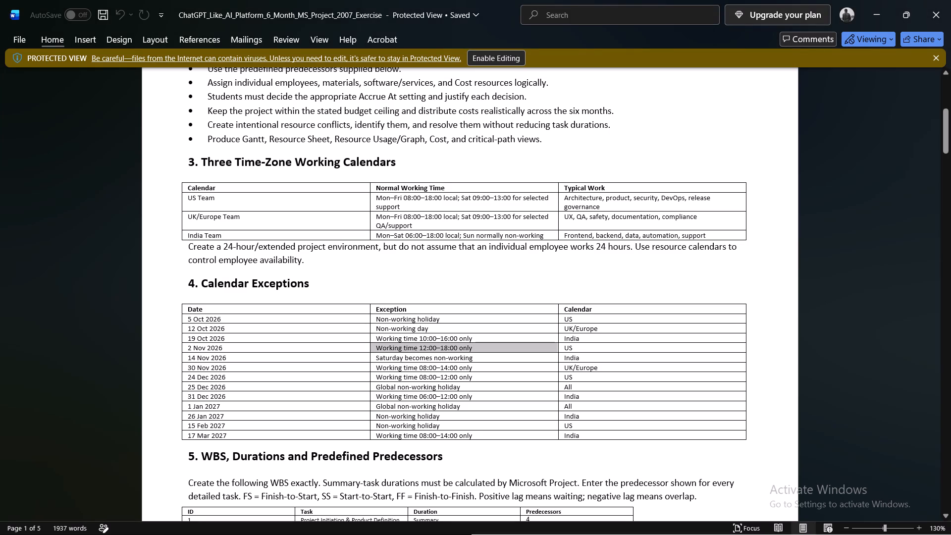
{"action": "type", "text": "12"}
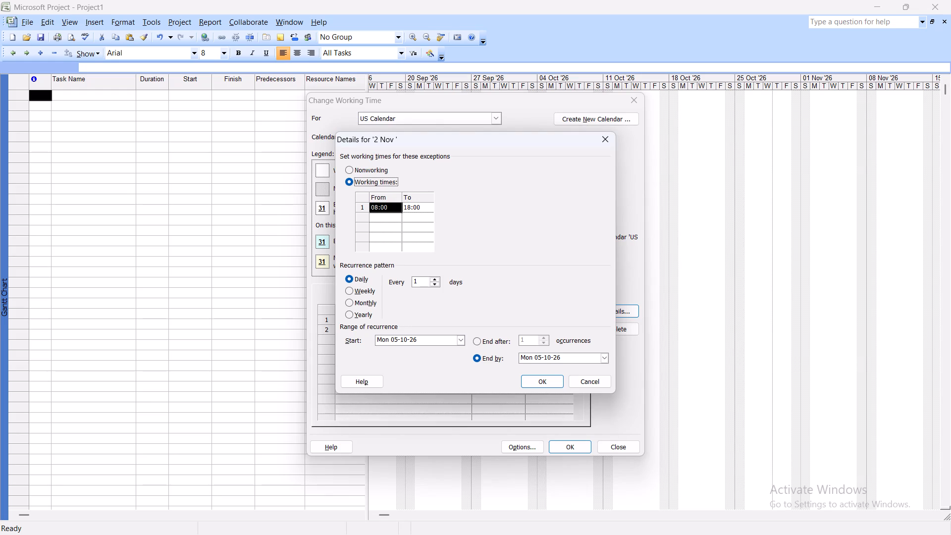
{"action": "left_click", "coordinate": [387, 207]}
{"action": "type", "text": "12"}
{"action": "key", "text": "Return"}
{"action": "key", "text": "Up"}
{"action": "key", "text": "Right"}
{"action": "key", "text": "Down"}
{"action": "key", "text": "Left"}
{"action": "left_click", "coordinate": [530, 380]}
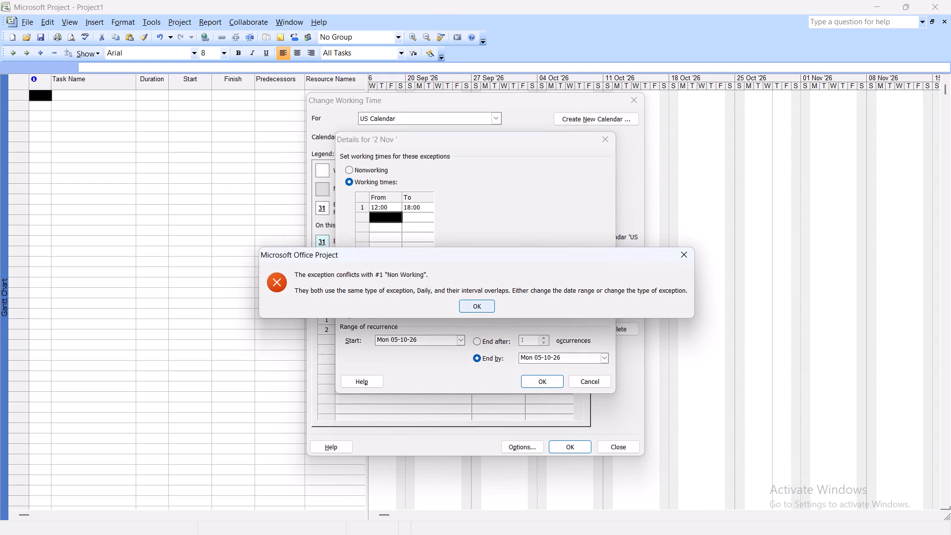
{"action": "left_click", "coordinate": [468, 305]}
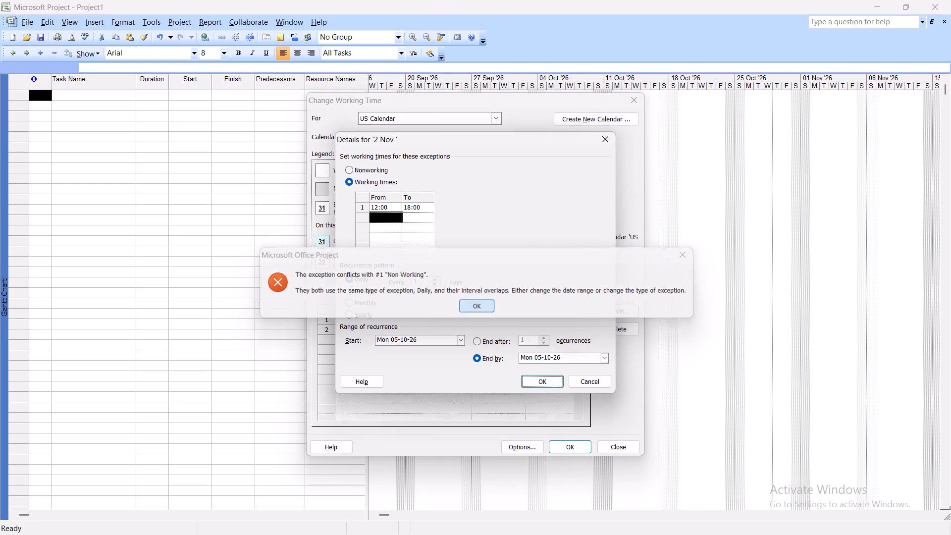
Set the 2 Nov exception's recurrence start date to Mon 02-11-26 and try to apply the details.
{"action": "left_click", "coordinate": [462, 341]}
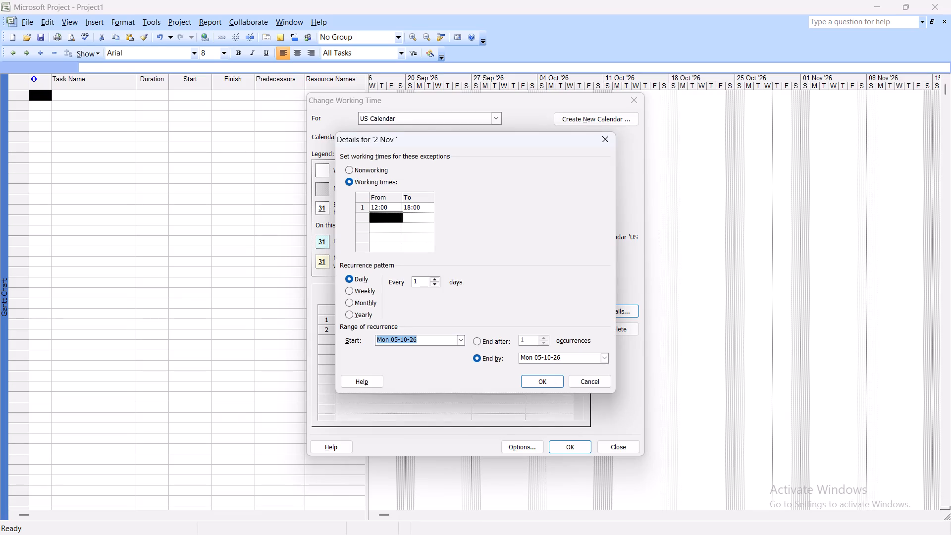
{"action": "left_click", "coordinate": [461, 338]}
{"action": "left_click", "coordinate": [457, 354]}
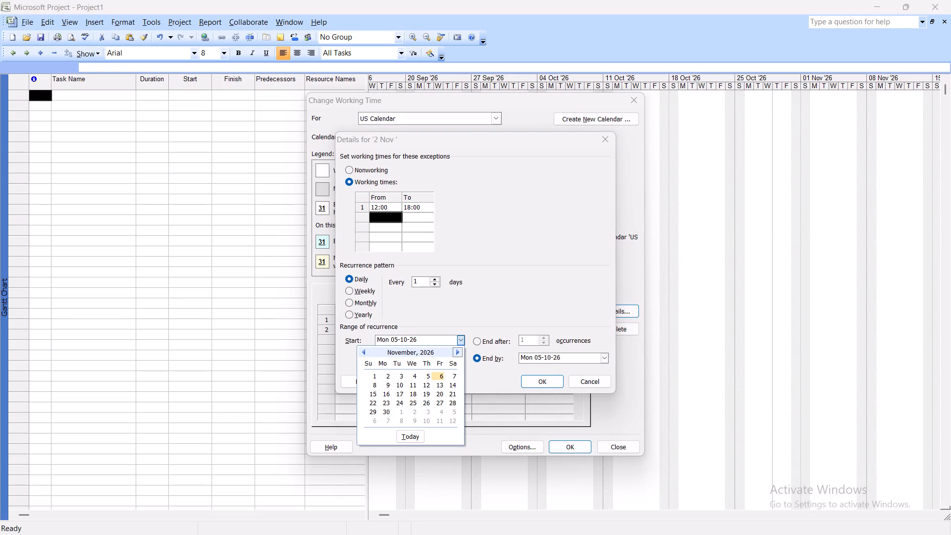
{"action": "left_click", "coordinate": [391, 378]}
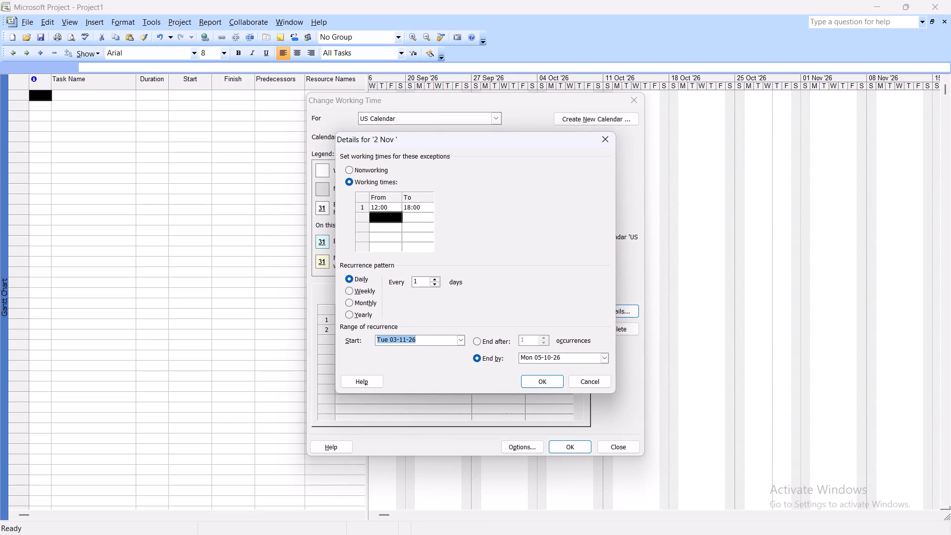
{"action": "left_click", "coordinate": [463, 344]}
{"action": "left_click", "coordinate": [390, 374]}
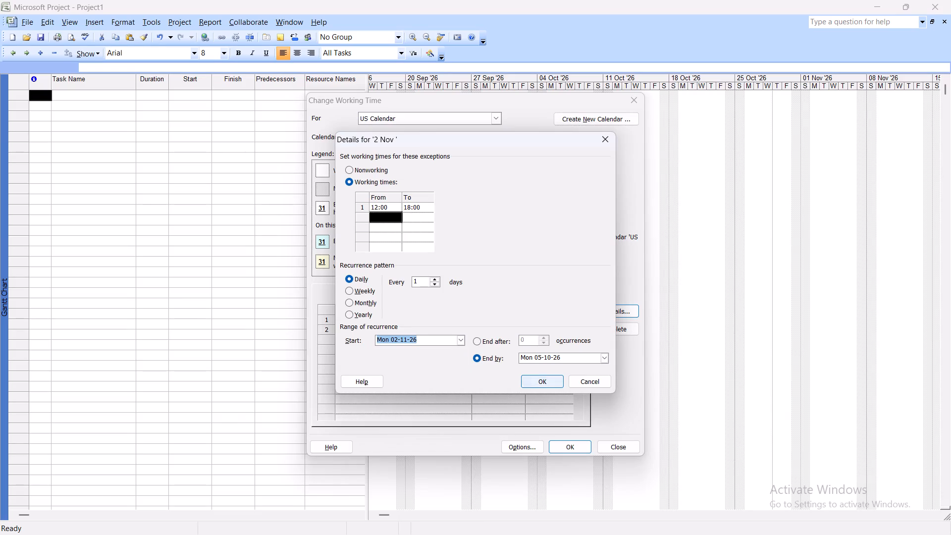
{"action": "left_click", "coordinate": [531, 384]}
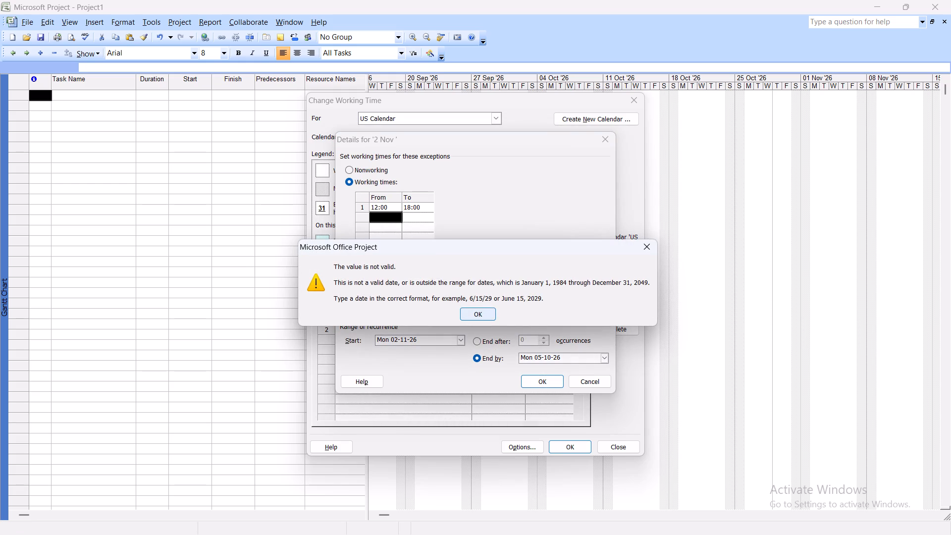
{"action": "left_click", "coordinate": [476, 317]}
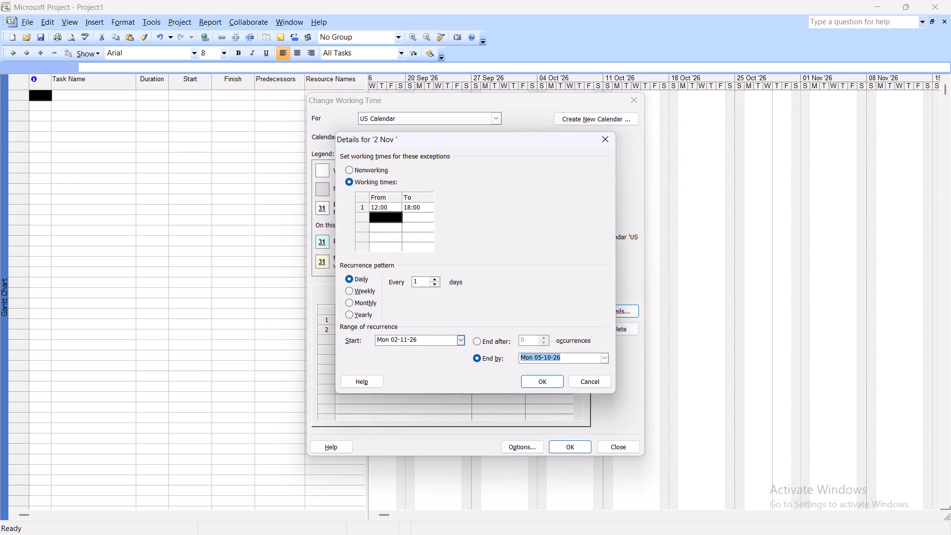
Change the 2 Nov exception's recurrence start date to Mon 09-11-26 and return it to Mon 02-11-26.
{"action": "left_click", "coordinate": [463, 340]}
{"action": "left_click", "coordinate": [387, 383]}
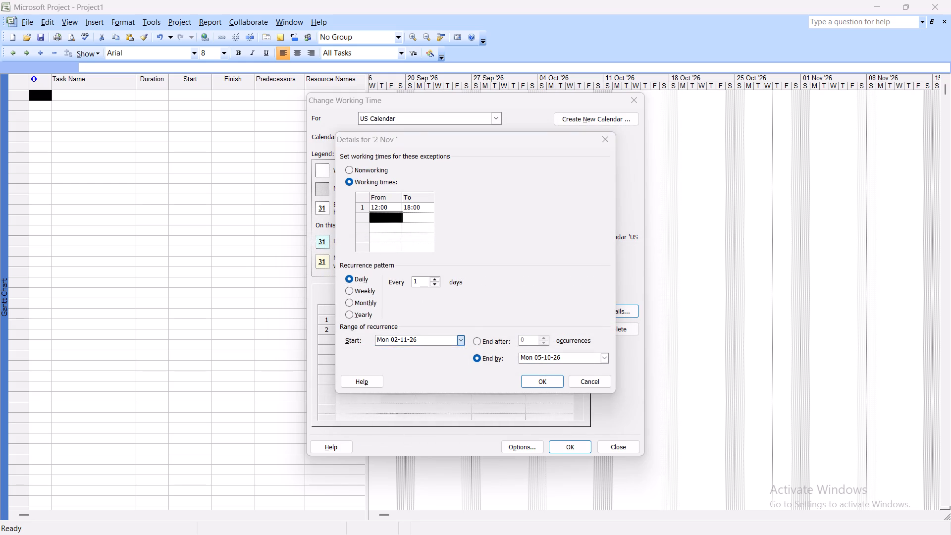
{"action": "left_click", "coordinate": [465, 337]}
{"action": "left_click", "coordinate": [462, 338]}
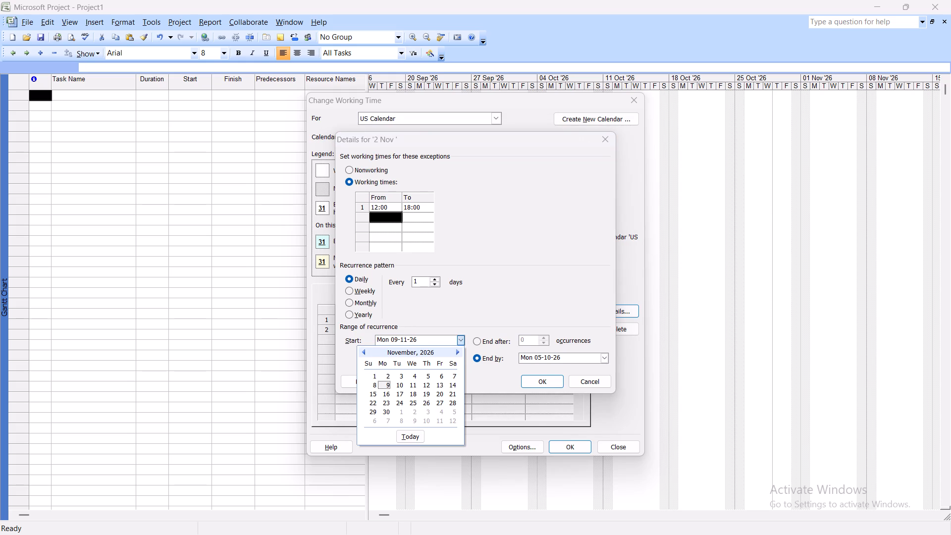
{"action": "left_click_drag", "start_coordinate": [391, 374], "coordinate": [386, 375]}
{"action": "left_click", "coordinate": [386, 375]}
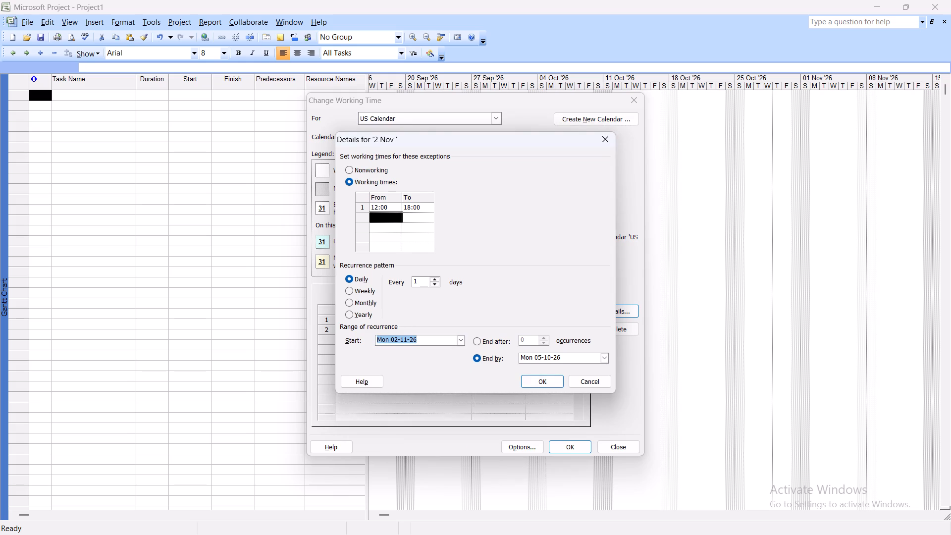
Set the 2 Nov exception's recurrence end-by date to Mon 02-11-26 and apply the exception details.
{"action": "left_click", "coordinate": [606, 358]}
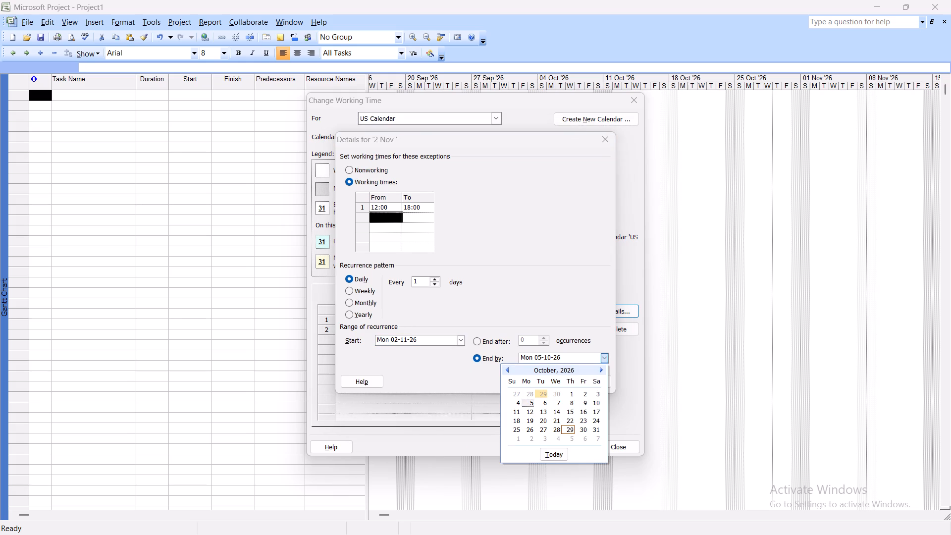
{"action": "left_click", "coordinate": [587, 390]}
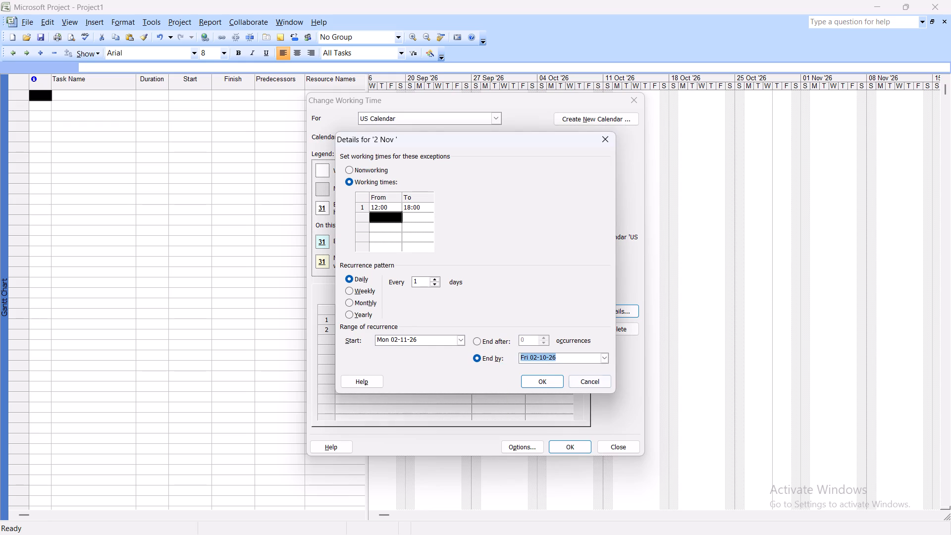
{"action": "left_click", "coordinate": [603, 359]}
{"action": "left_click", "coordinate": [601, 366]}
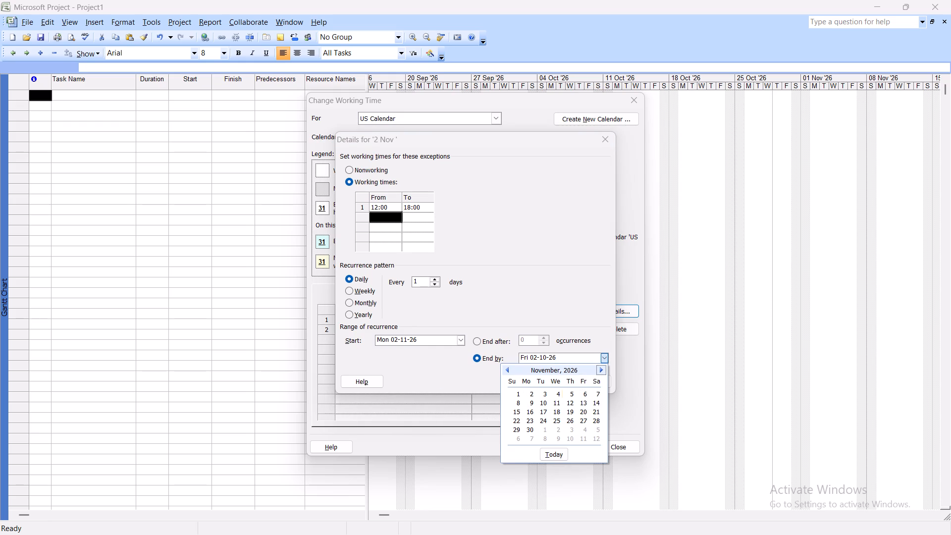
{"action": "left_click", "coordinate": [533, 394]}
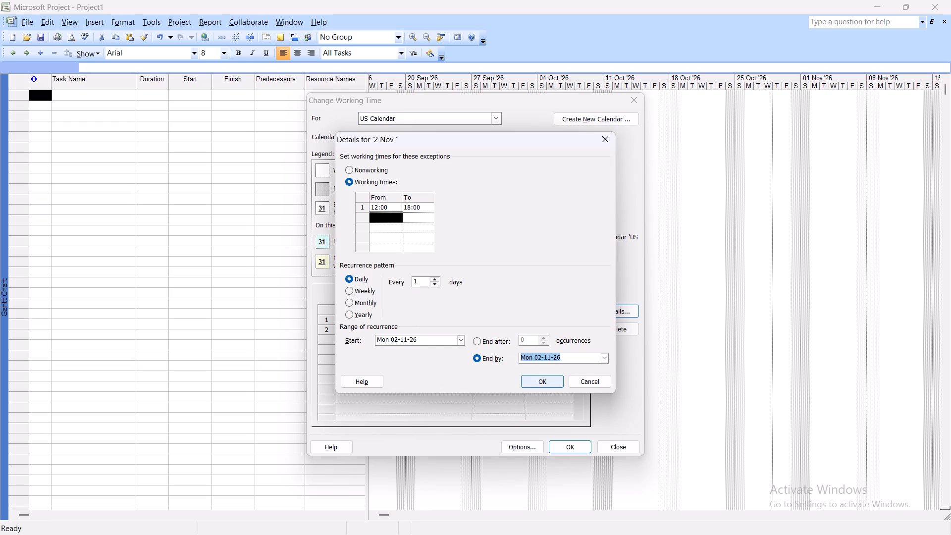
{"action": "left_click", "coordinate": [553, 382]}
Check the next US exception in the exercise document and add an exception named 24 Dec to the US Calendar.
{"action": "left_click", "coordinate": [406, 341]}
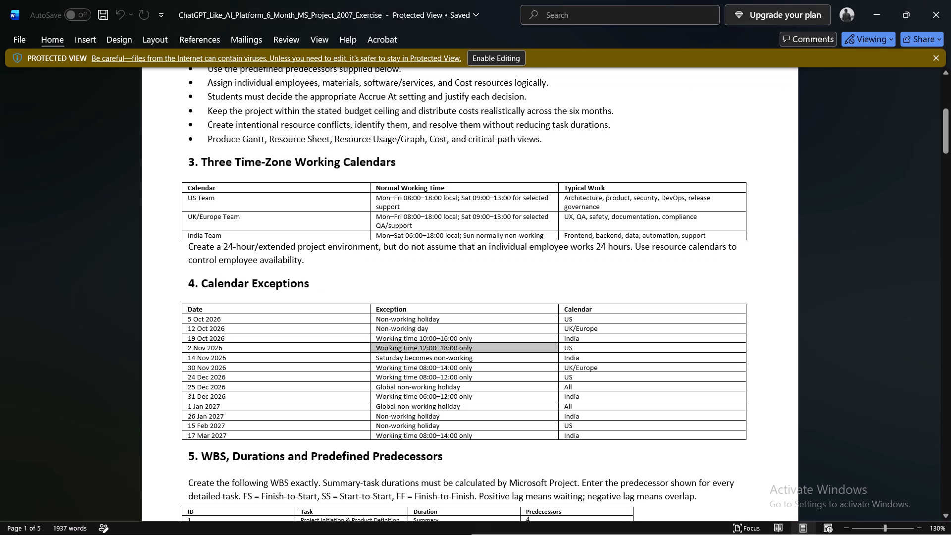
{"action": "triple_click", "coordinate": [493, 378]}
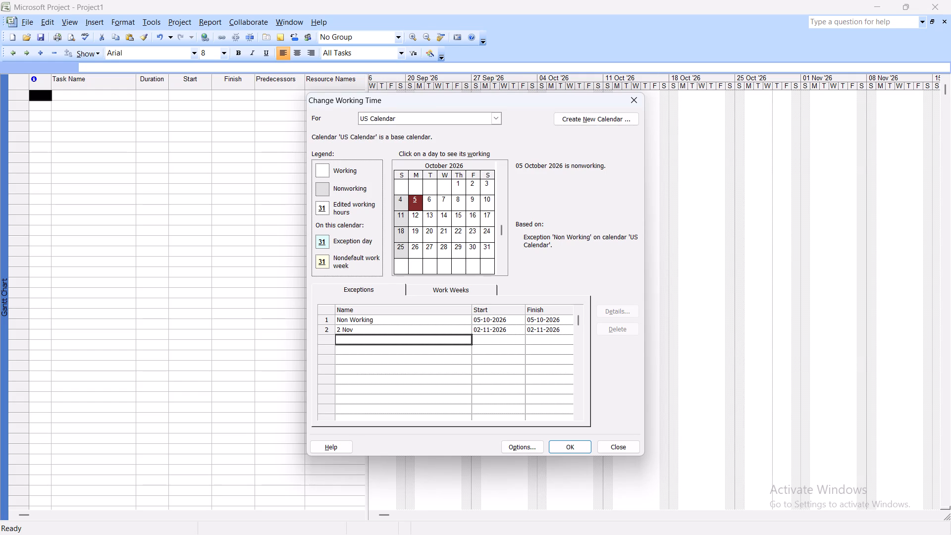
{"action": "type", "text": "24 Dec"}
{"action": "key", "text": "Return"}
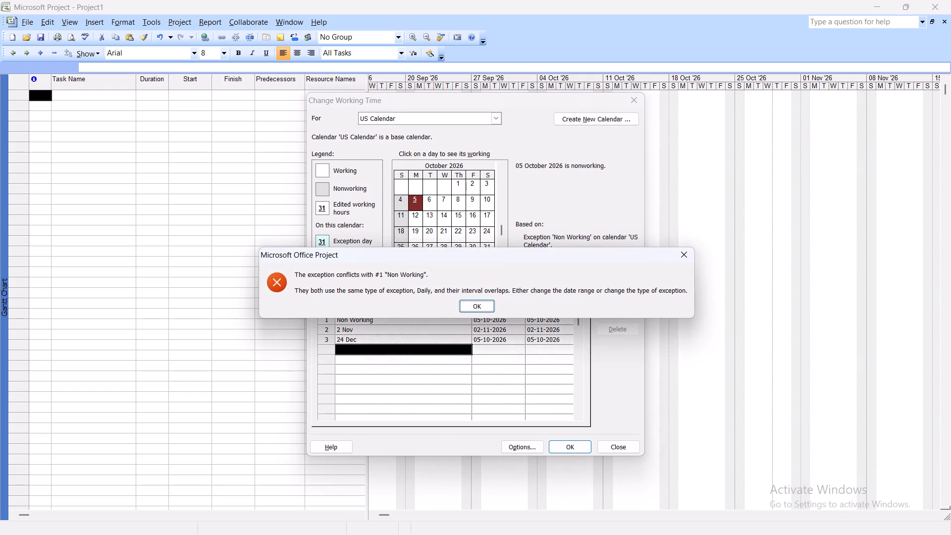
{"action": "key", "text": "Return"}
Set the 24 Dec exception's start date to 24-12-2026.
{"action": "key", "text": "Up"}
{"action": "key", "text": "Right"}
{"action": "key", "text": "Return"}
{"action": "key", "text": "Right"}
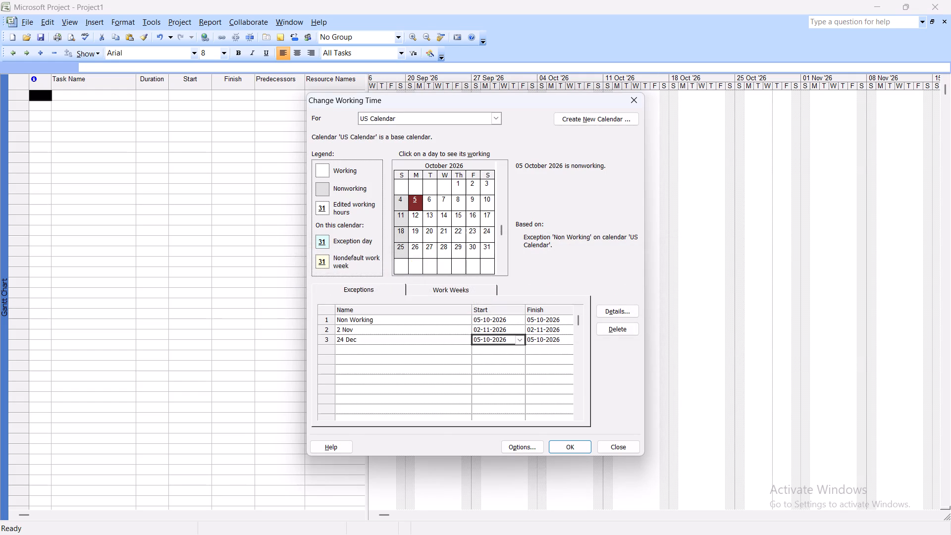
{"action": "left_click", "coordinate": [521, 344]}
{"action": "triple_click", "coordinate": [519, 349]}
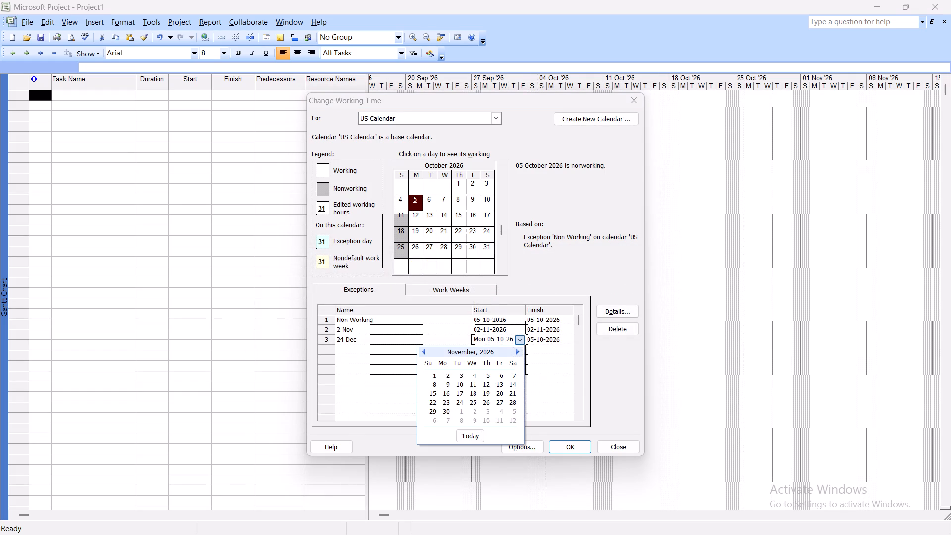
{"action": "left_click", "coordinate": [421, 347]}
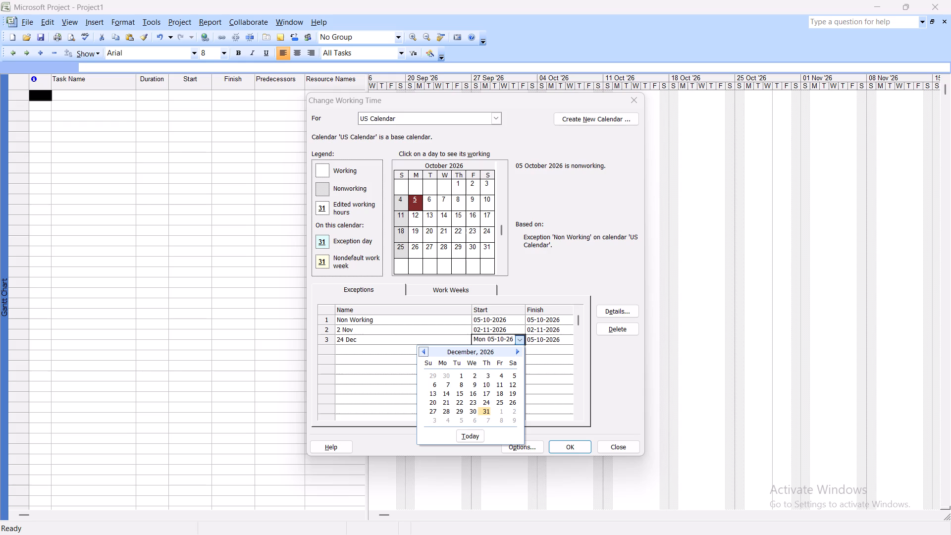
{"action": "left_click", "coordinate": [485, 404]}
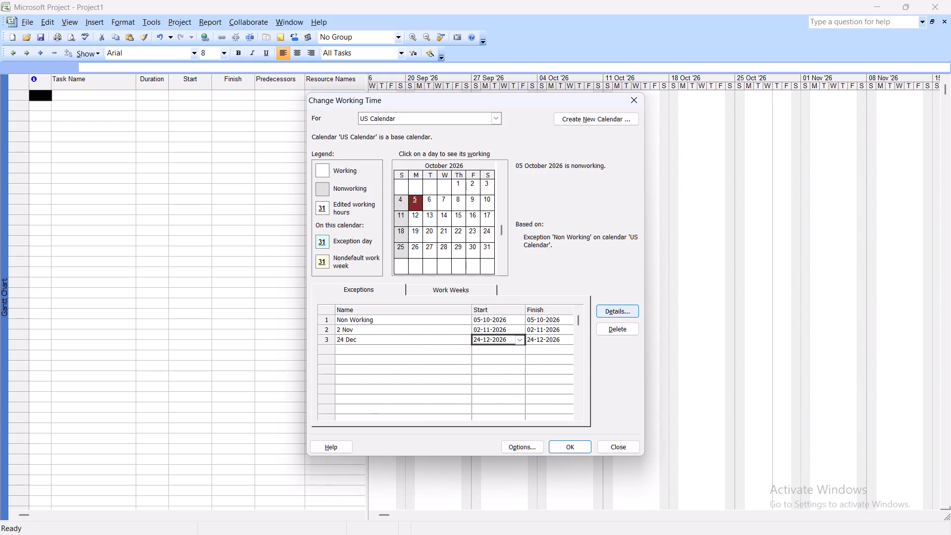
Check the 24 Dec hours in the exercise document and give the exception working times of 08:00 to 12:00.
{"action": "left_click", "coordinate": [614, 314]}
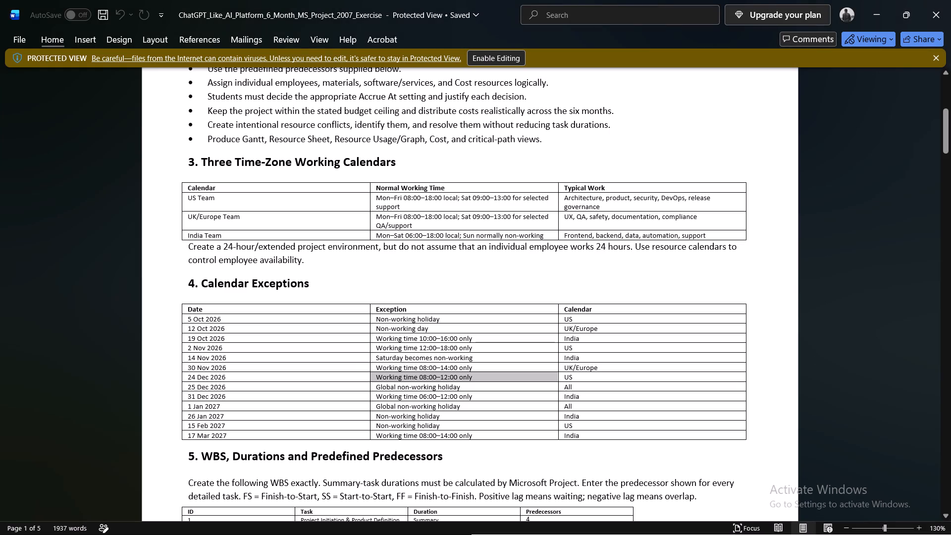
{"action": "left_click", "coordinate": [353, 182]}
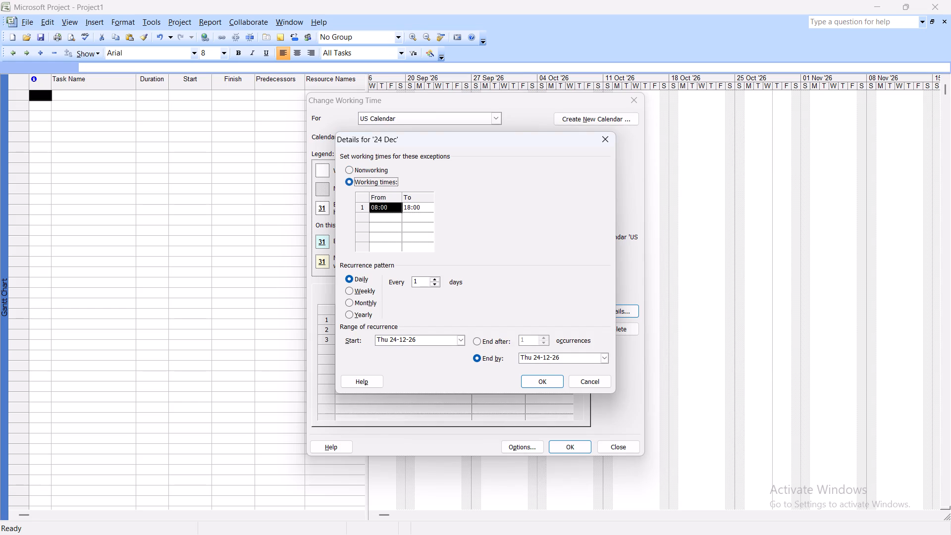
{"action": "left_click", "coordinate": [410, 207]}
{"action": "type", "text": "12:00"}
{"action": "key", "text": "Return"}
{"action": "key", "text": "Left"}
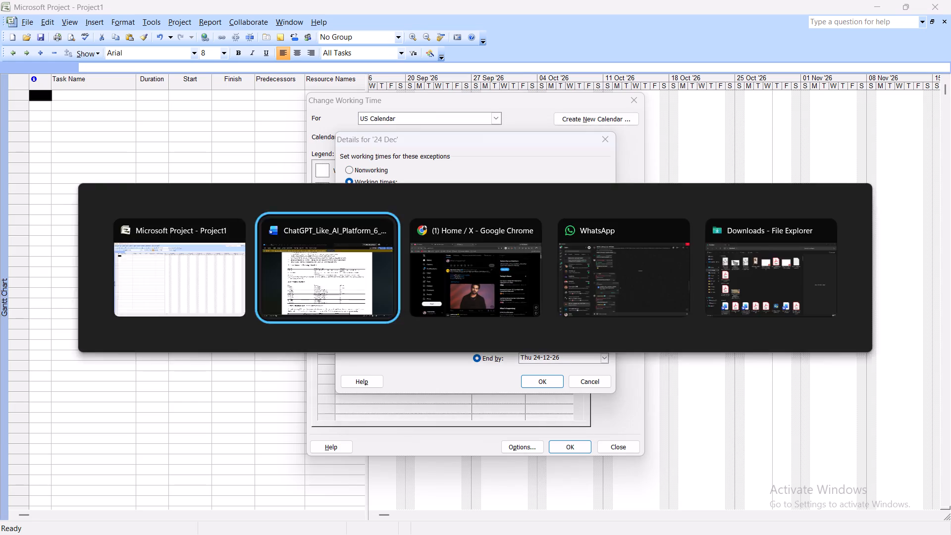
{"action": "left_click", "coordinate": [549, 378]}
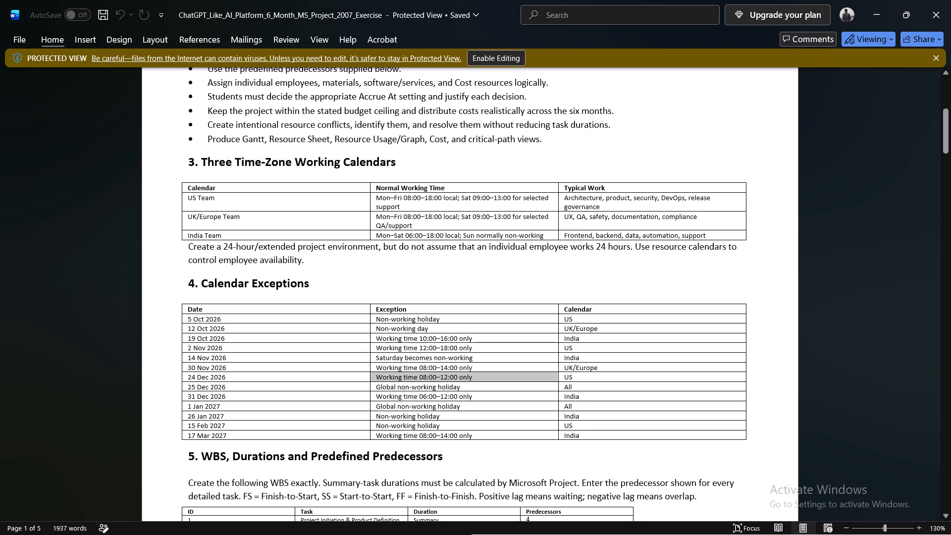
Check the 25 Dec 2026 entry in the exercise document and add an exception named 25 Dec to the US Calendar.
{"action": "triple_click", "coordinate": [499, 388]}
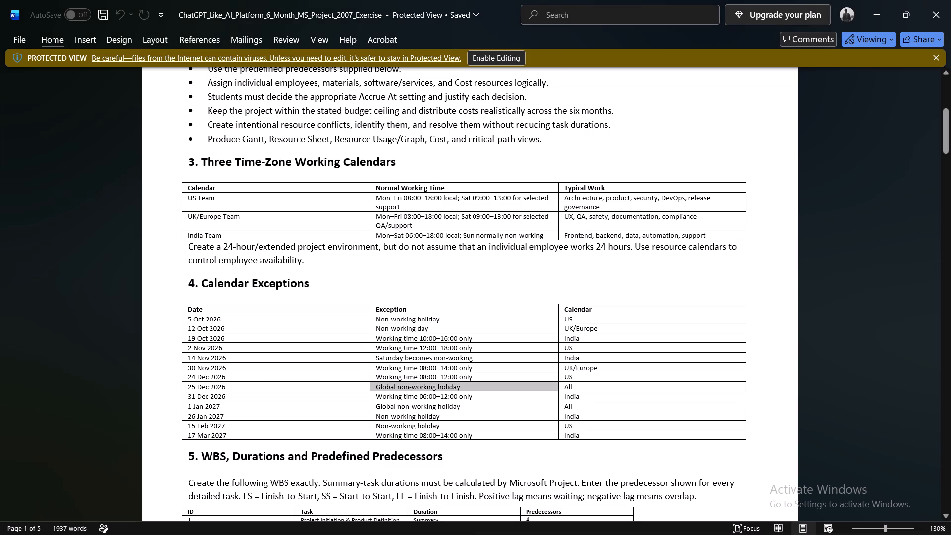
{"action": "left_click", "coordinate": [370, 351]}
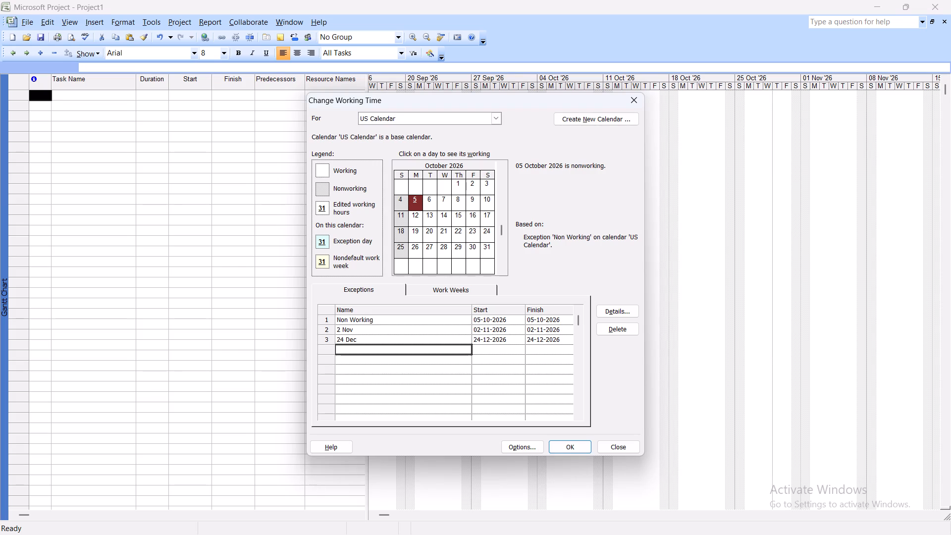
{"action": "type", "text": "25"}
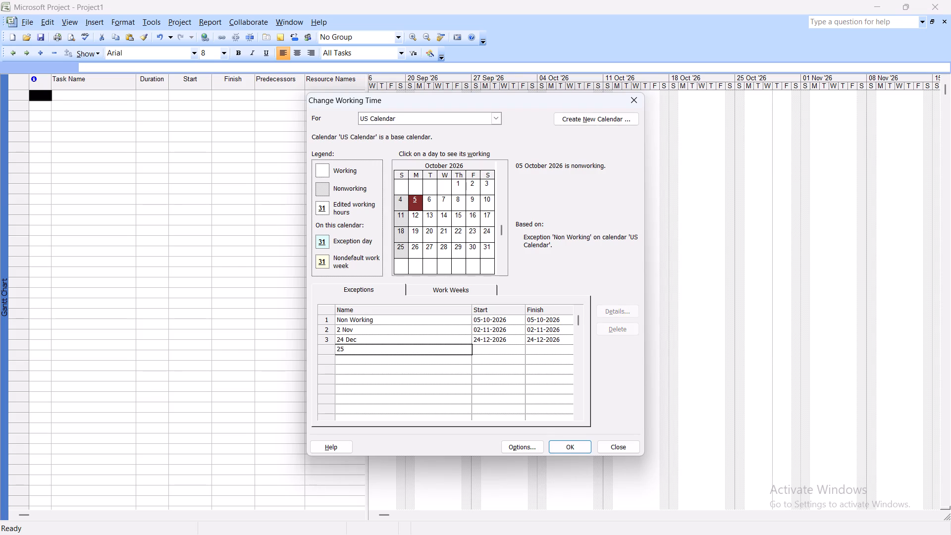
{"action": "key", "text": "space"}
{"action": "type", "text": "Dec"}
{"action": "key", "text": "Return"}
{"action": "key", "text": "Return"}
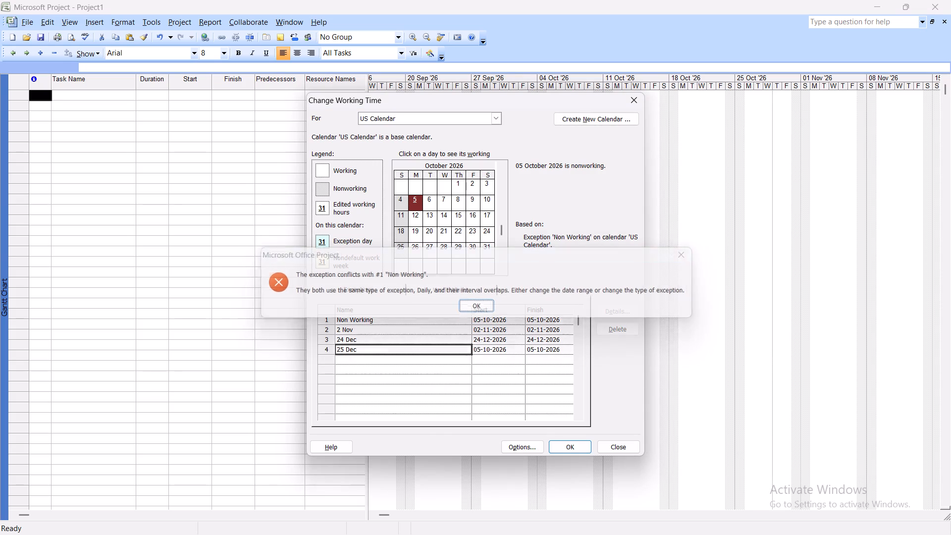
Set the 25 Dec exception's start date to 25-12-2026 and accept its details as nonworking.
{"action": "key", "text": "Right"}
{"action": "left_click", "coordinate": [522, 352]}
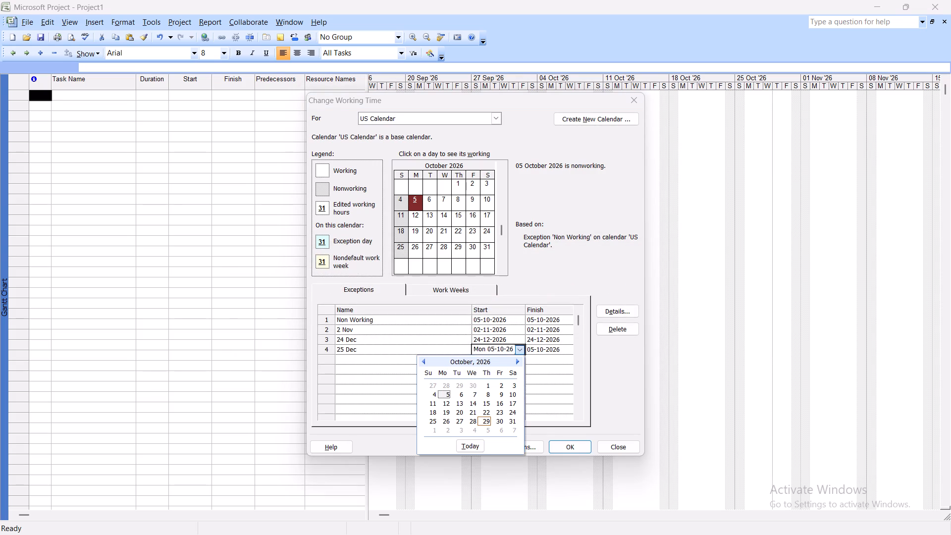
{"action": "double_click", "coordinate": [515, 361]}
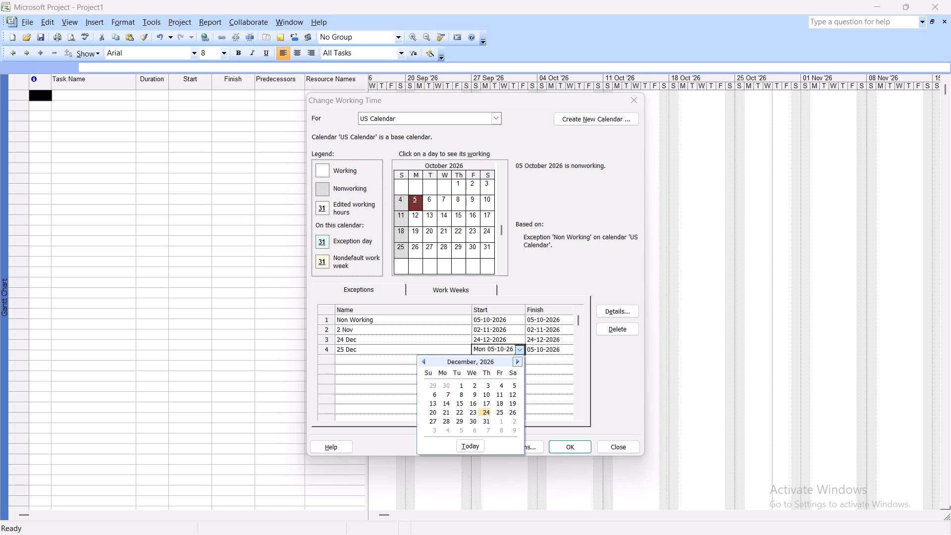
{"action": "left_click", "coordinate": [496, 410]}
{"action": "left_click", "coordinate": [603, 316]}
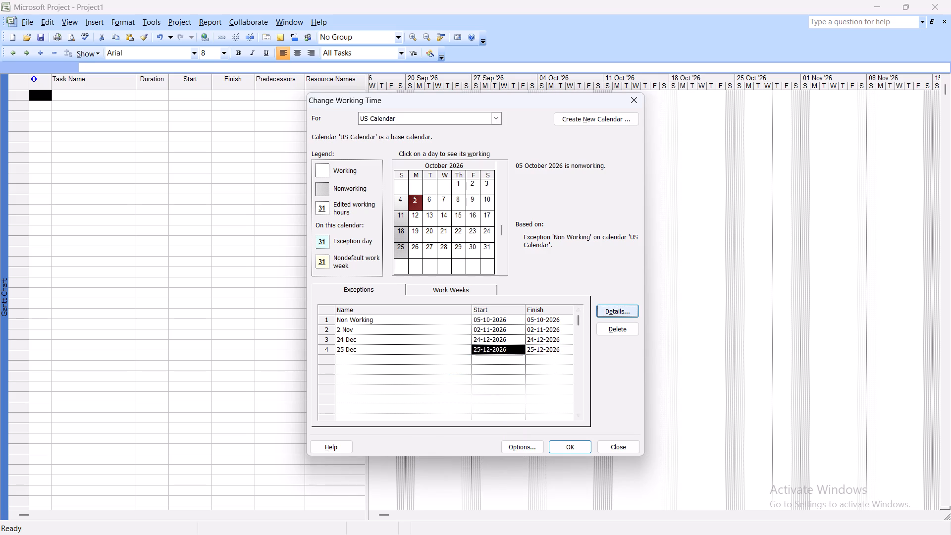
{"action": "left_click", "coordinate": [547, 378]}
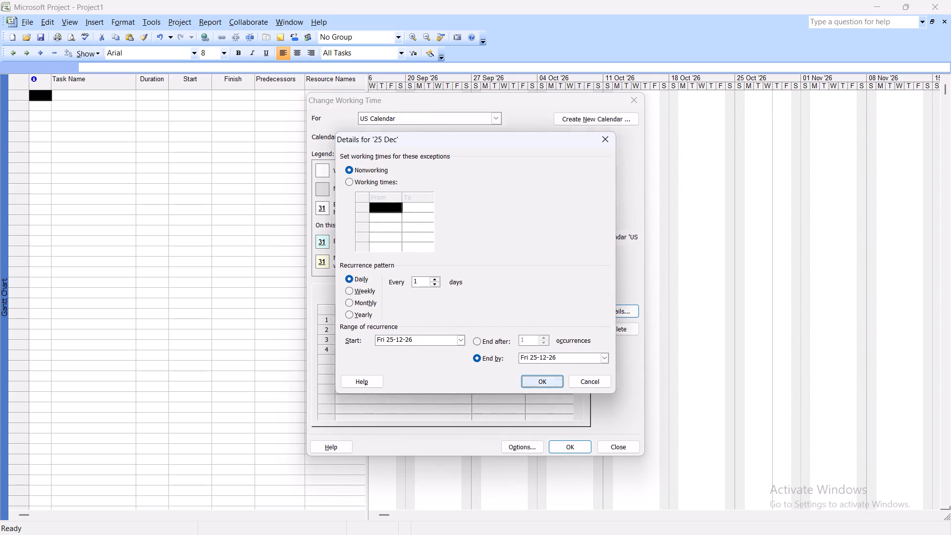
Check the 1 Jan 2027 global holiday in the exercise document and add an exception named 1 jan to the US Calendar.
{"action": "left_click", "coordinate": [400, 361]}
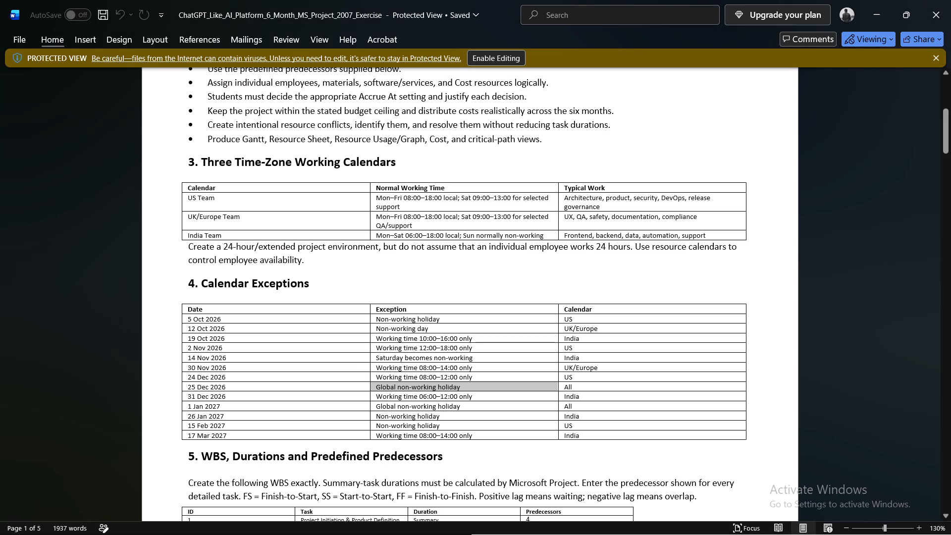
{"action": "double_click", "coordinate": [455, 408]}
{"action": "double_click", "coordinate": [455, 408]}
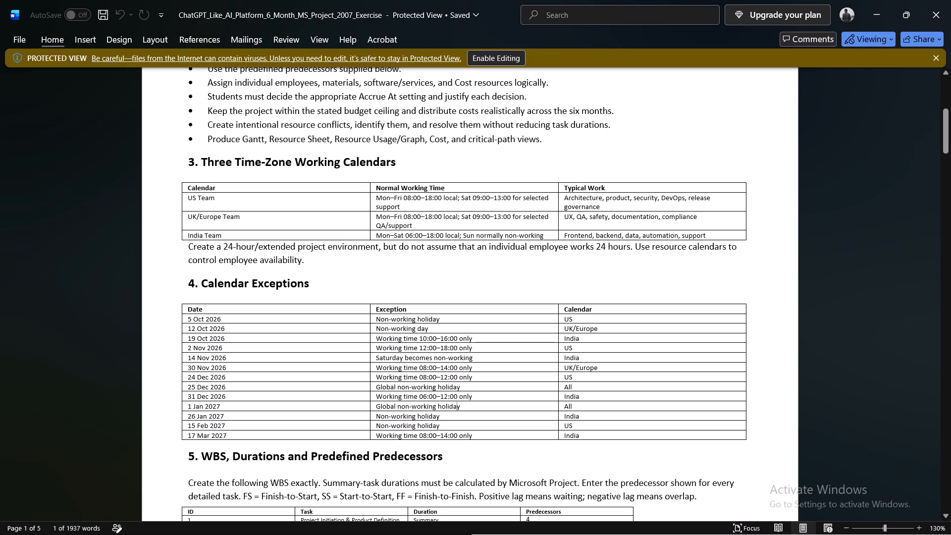
{"action": "left_click", "coordinate": [455, 408]}
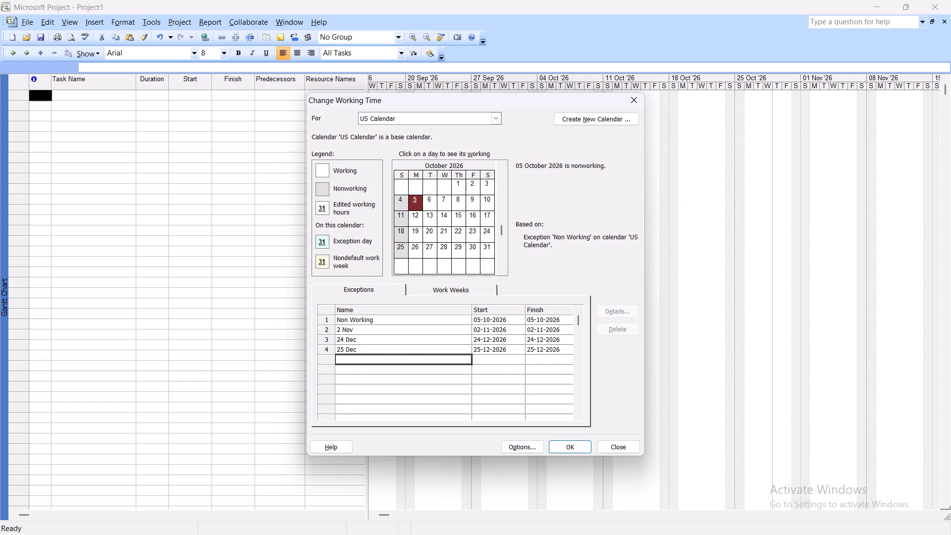
{"action": "type", "text": "1 jan"}
{"action": "key", "text": "Return"}
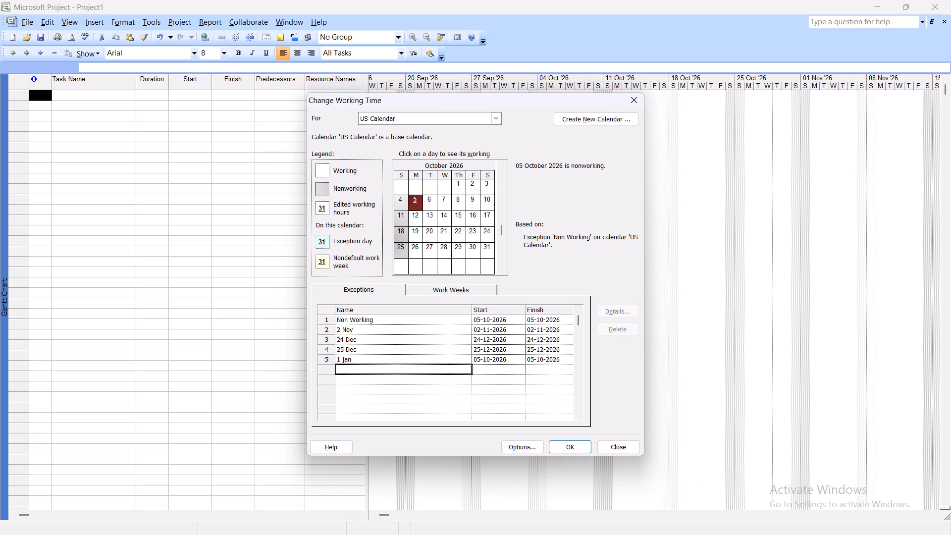
{"action": "key", "text": "Return"}
Set the 1 jan exception's start date to 01-01-2027 and accept its details as nonworking.
{"action": "key", "text": "Up"}
{"action": "key", "text": "Right"}
{"action": "key", "text": "Return"}
{"action": "key", "text": "Right"}
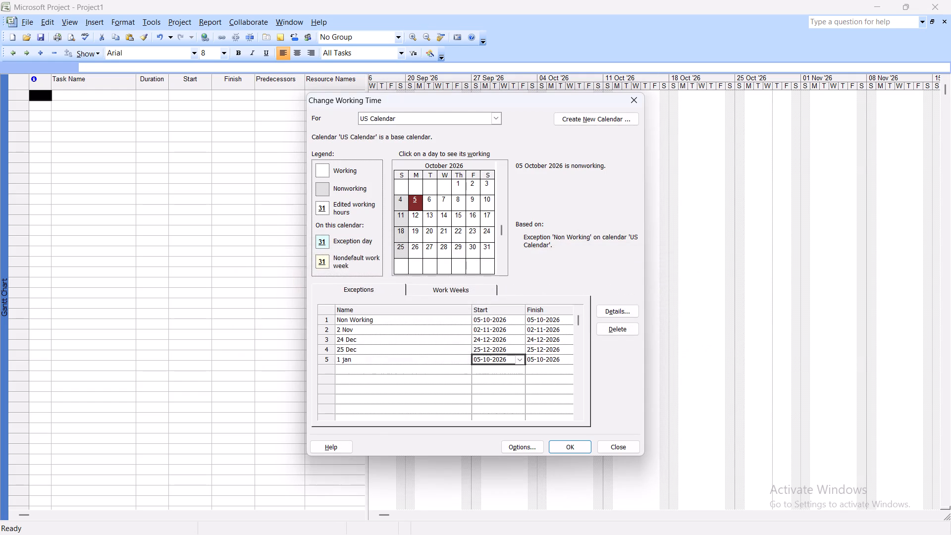
{"action": "left_click", "coordinate": [517, 360]}
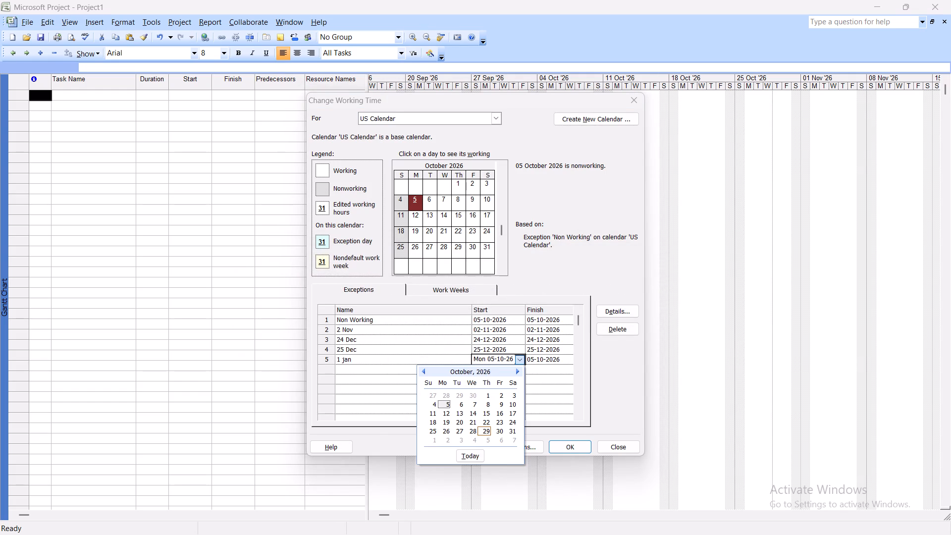
{"action": "double_click", "coordinate": [519, 371]}
{"action": "left_click", "coordinate": [517, 374]}
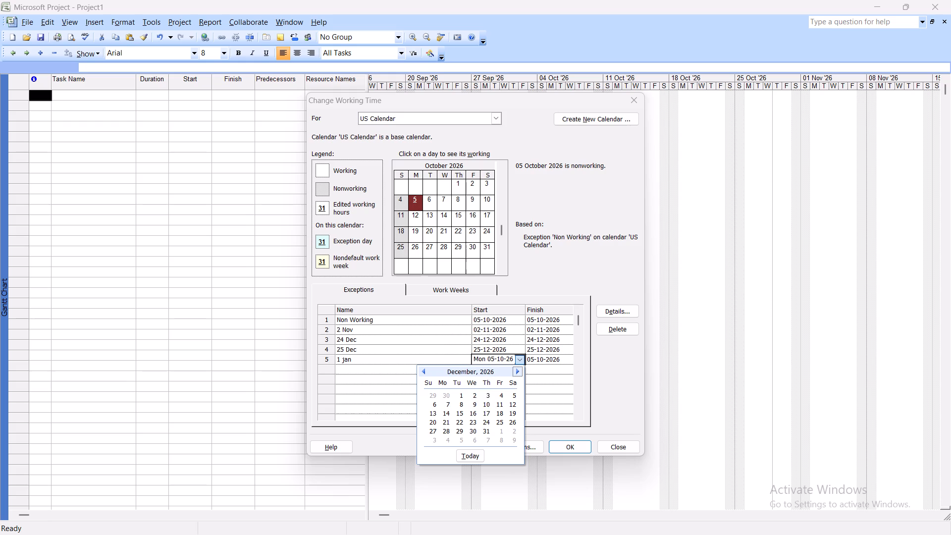
{"action": "left_click", "coordinate": [498, 392]}
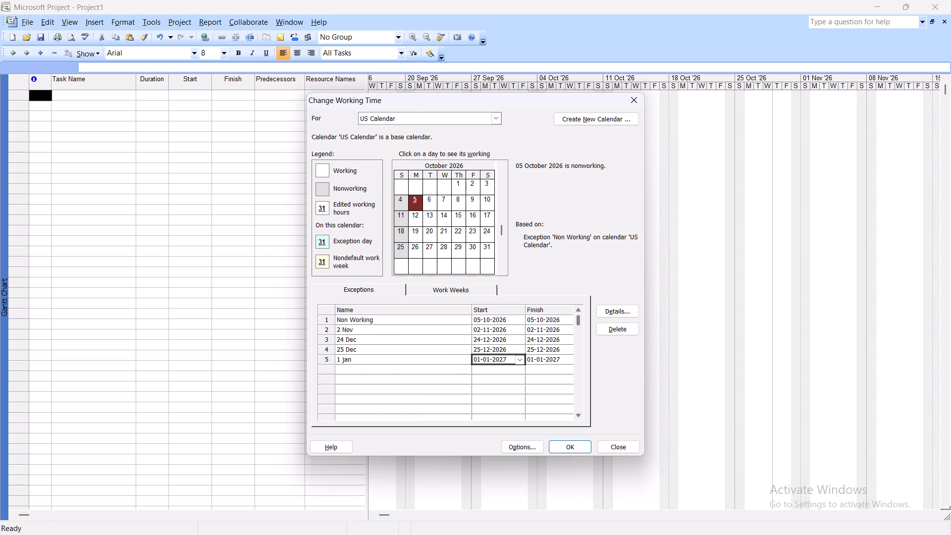
{"action": "left_click", "coordinate": [412, 363]}
{"action": "left_click", "coordinate": [611, 307]}
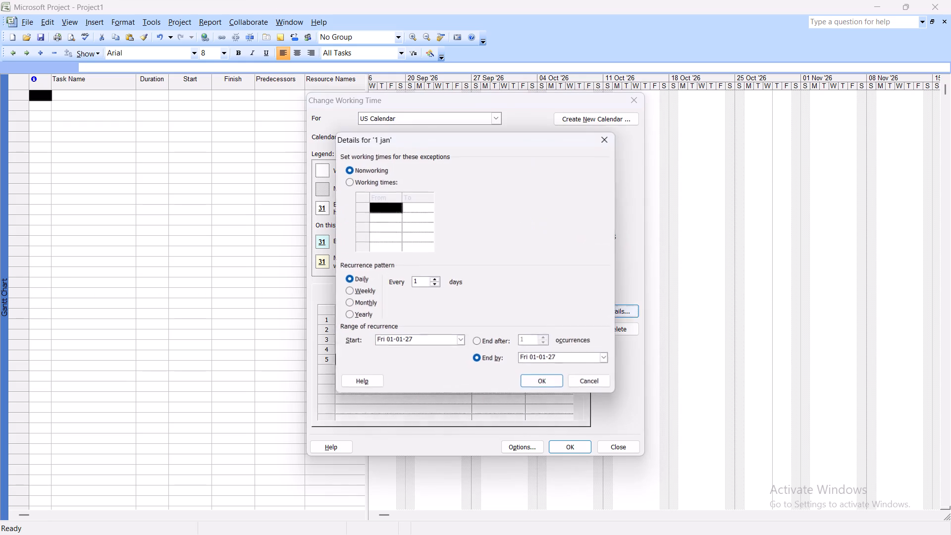
{"action": "left_click", "coordinate": [542, 381]}
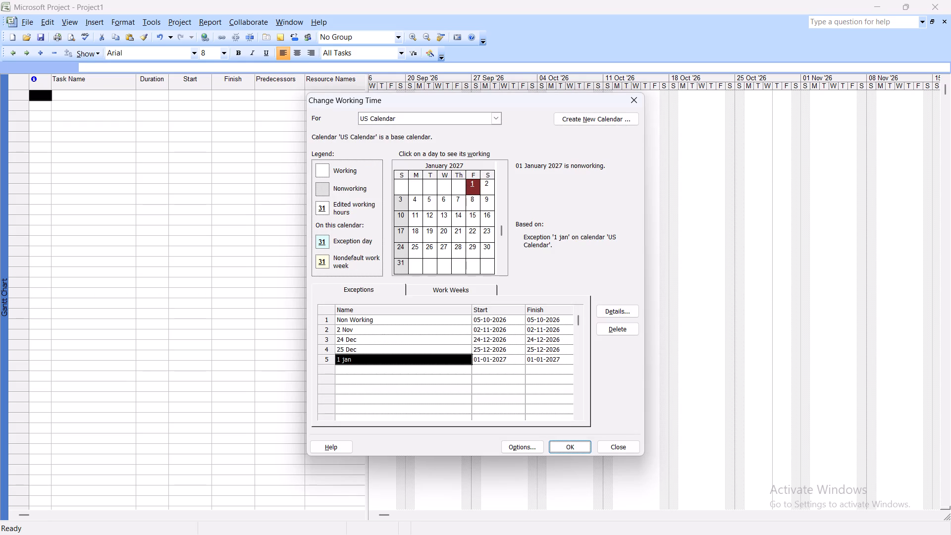
Check the 15 Feb 2027 US holiday in the exercise document and add an exception named 15 feb to the US Calendar.
{"action": "left_click", "coordinate": [399, 372]}
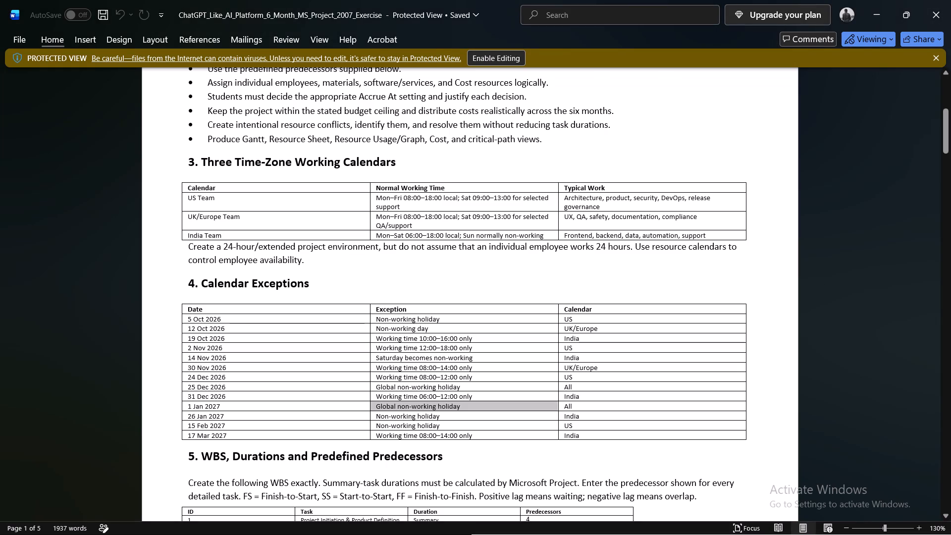
{"action": "triple_click", "coordinate": [436, 427]}
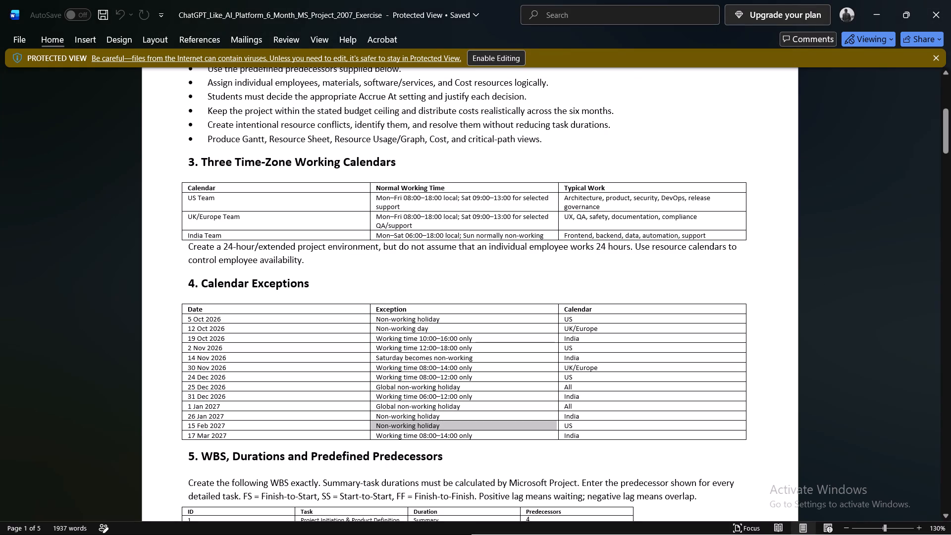
{"action": "key", "text": "1"}
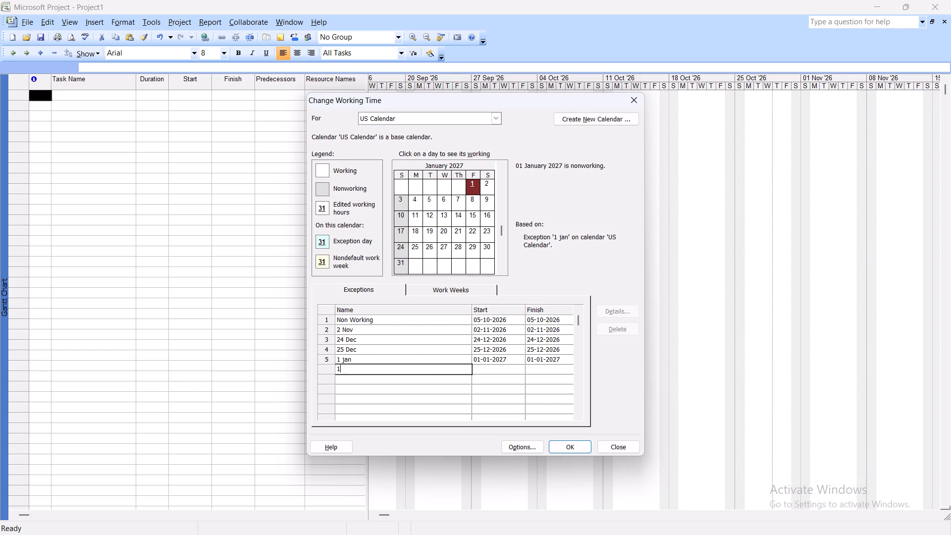
{"action": "type", "text": "5 feb"}
{"action": "key", "text": "Return"}
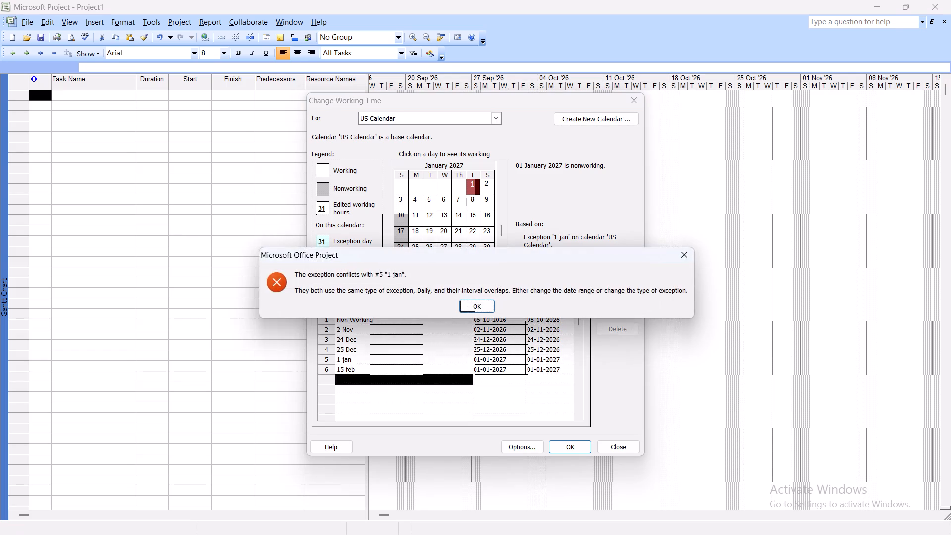
{"action": "key", "text": "Return"}
Set the 15 feb exception's start date to 15-02-2027 and accept its details as nonworking.
{"action": "key", "text": "Up"}
{"action": "key", "text": "Right"}
{"action": "key", "text": "Return"}
{"action": "key", "text": "Right"}
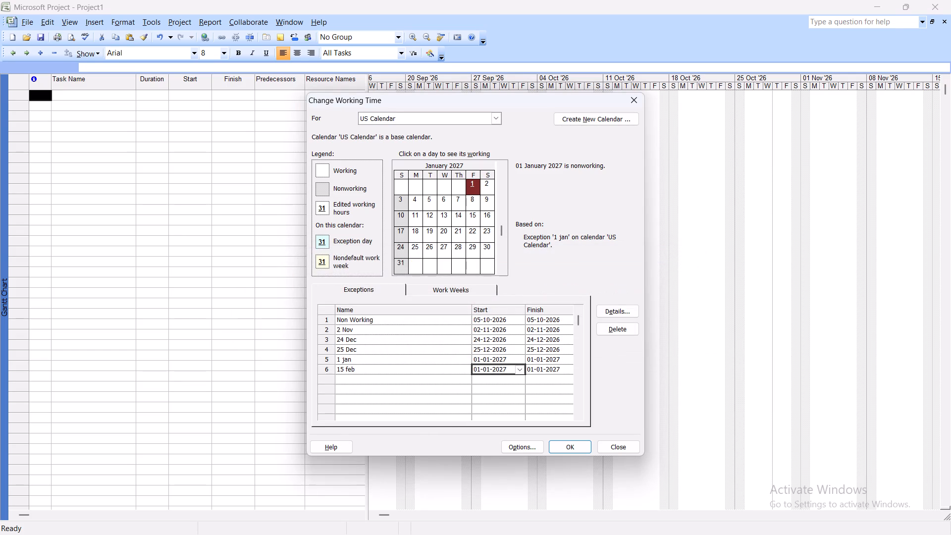
{"action": "left_click", "coordinate": [523, 371]}
{"action": "left_click", "coordinate": [515, 379]}
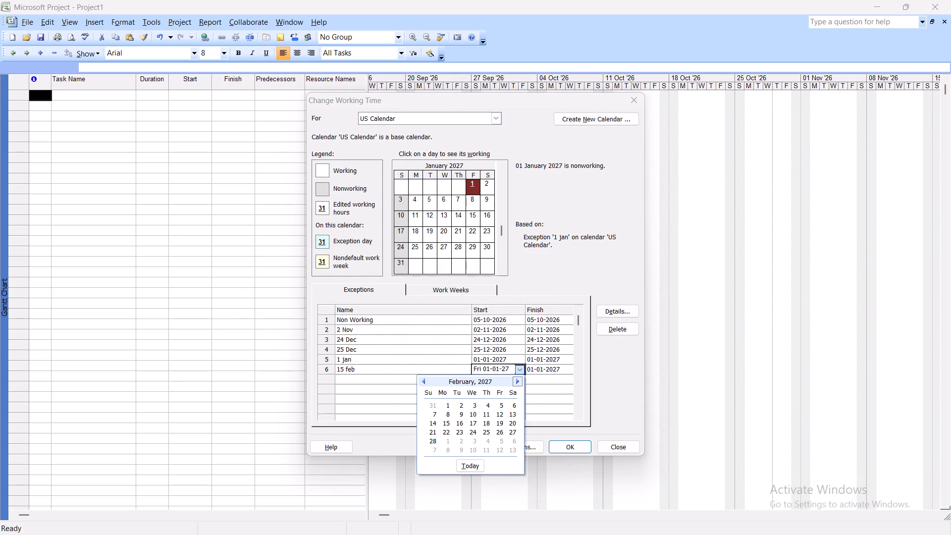
{"action": "left_click", "coordinate": [446, 425]}
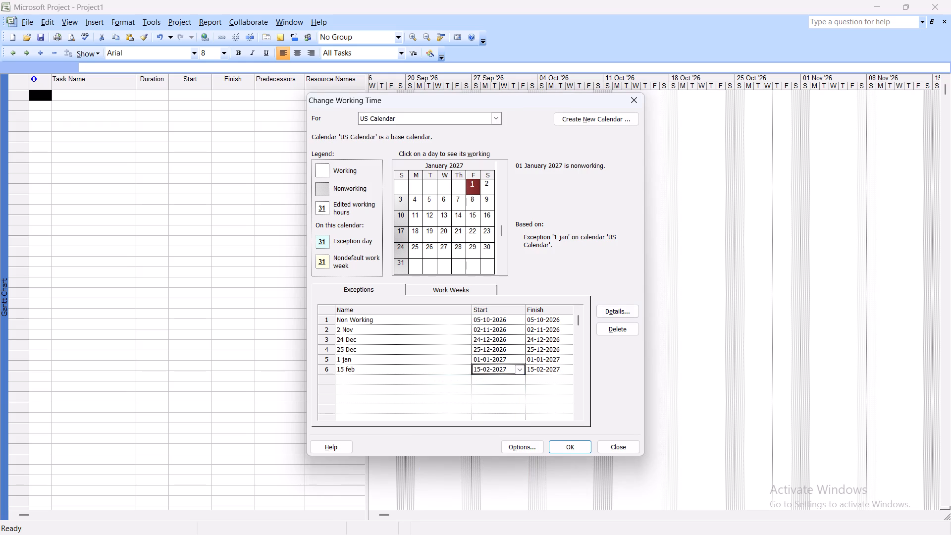
{"action": "left_click", "coordinate": [441, 371]}
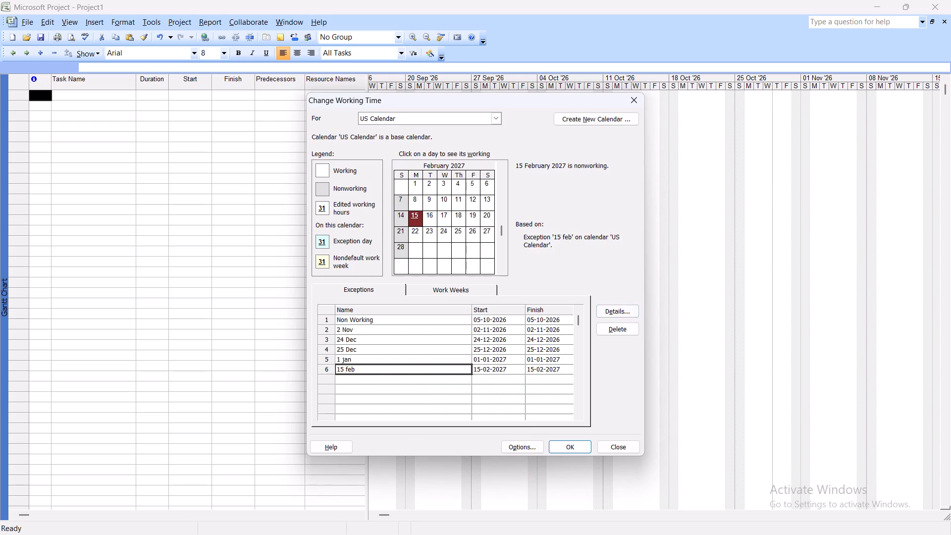
{"action": "left_click", "coordinate": [622, 309]}
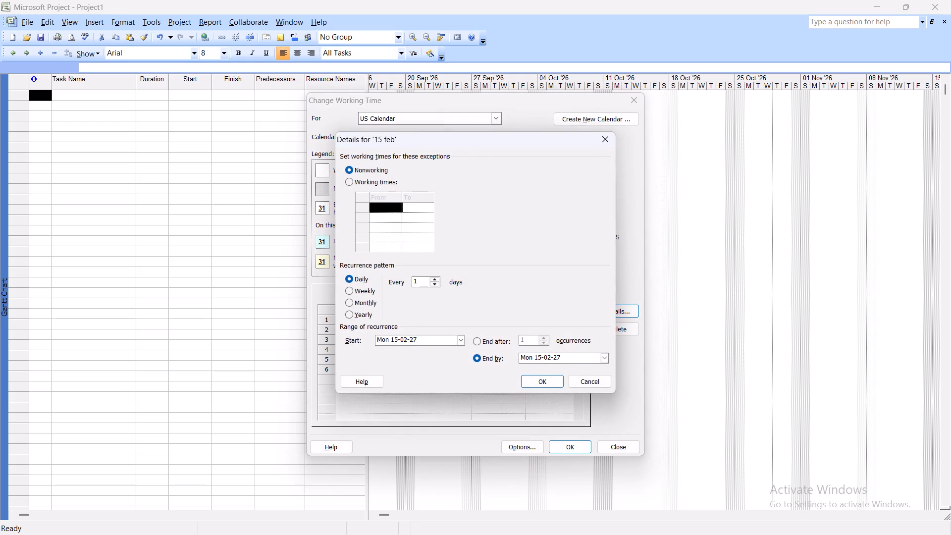
{"action": "left_click", "coordinate": [530, 379]}
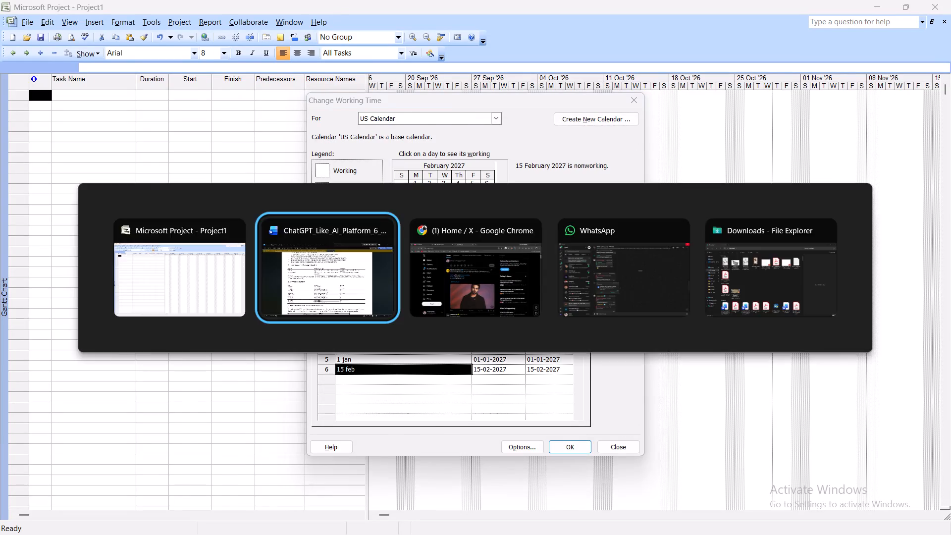
Review the US Calendar's entered exceptions, including 15 feb, 2 Nov and 24 Dec, against the exercise document's Calendar Exceptions table.
{"action": "left_click", "coordinate": [512, 435]}
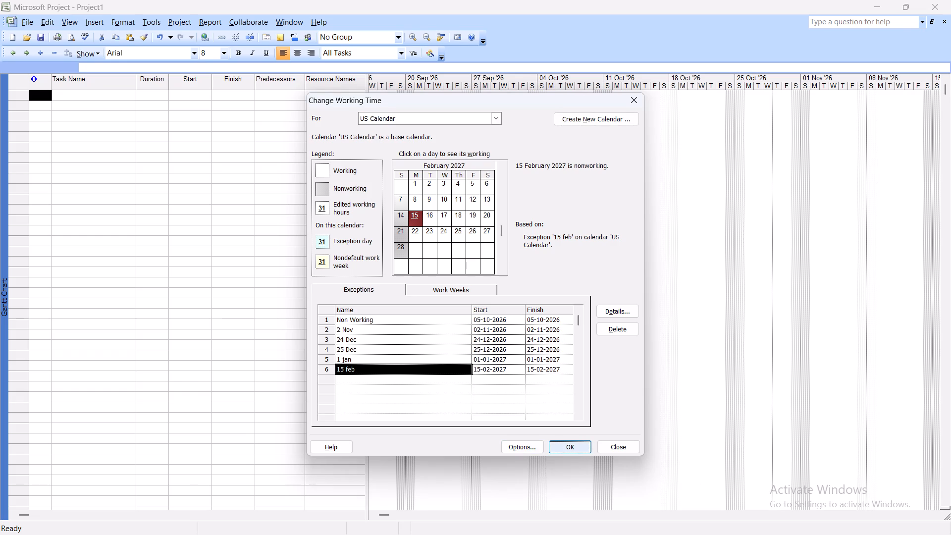
{"action": "left_click", "coordinate": [453, 396]}
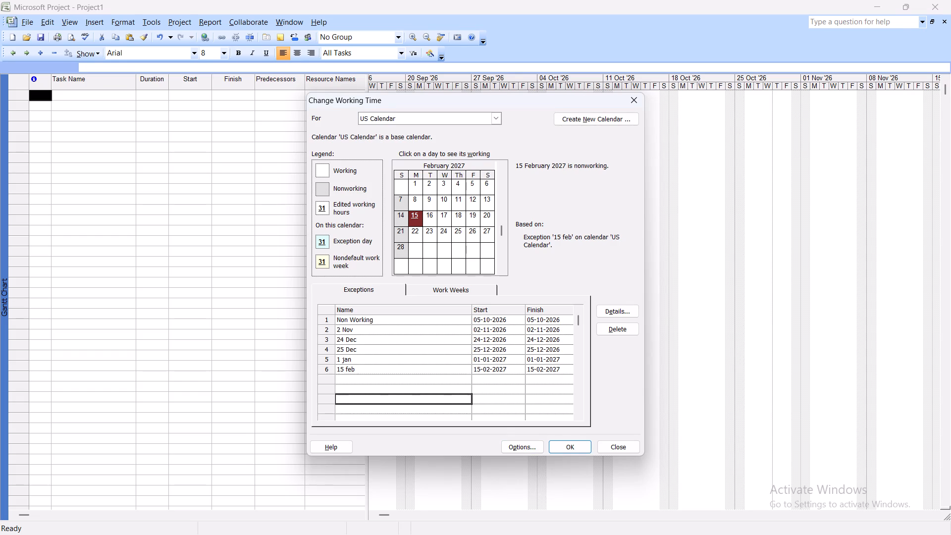
{"action": "left_click", "coordinate": [445, 233]}
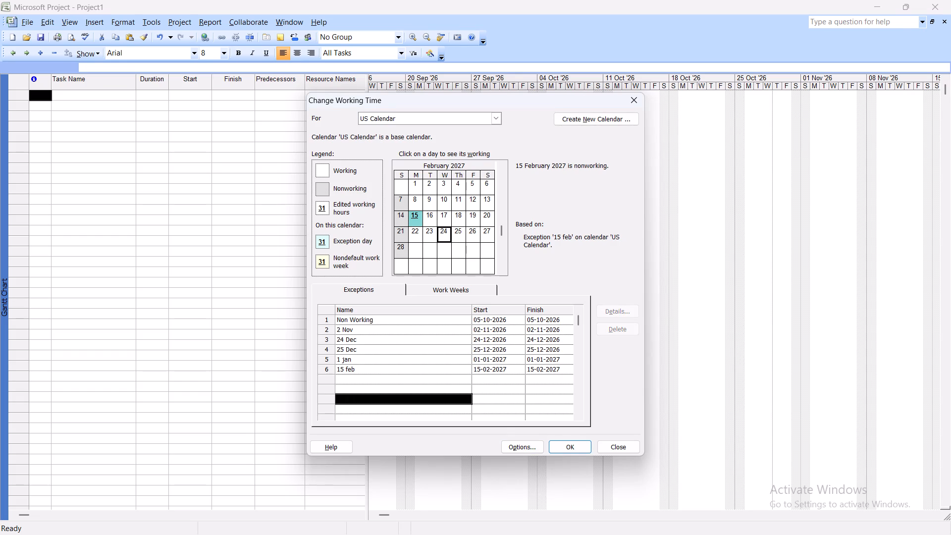
{"action": "left_click", "coordinate": [412, 219]}
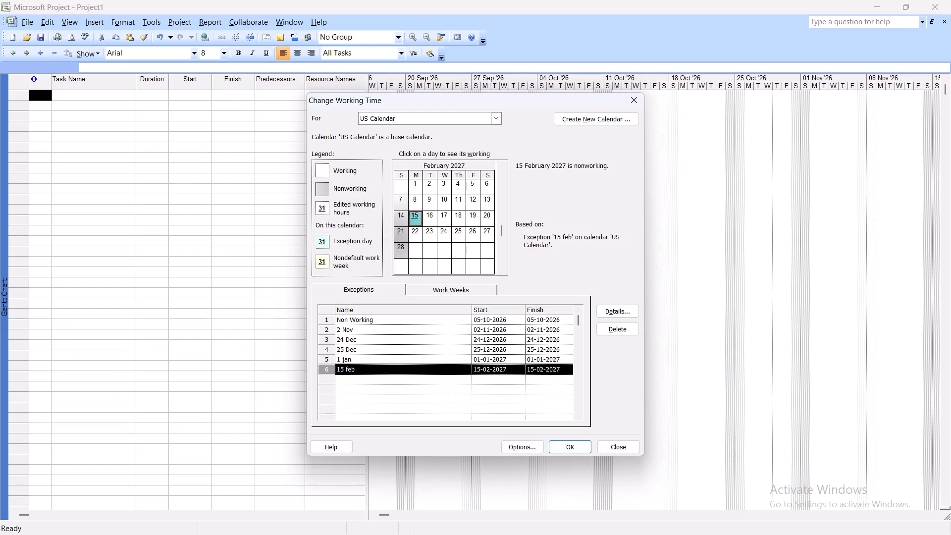
{"action": "left_click", "coordinate": [410, 327]}
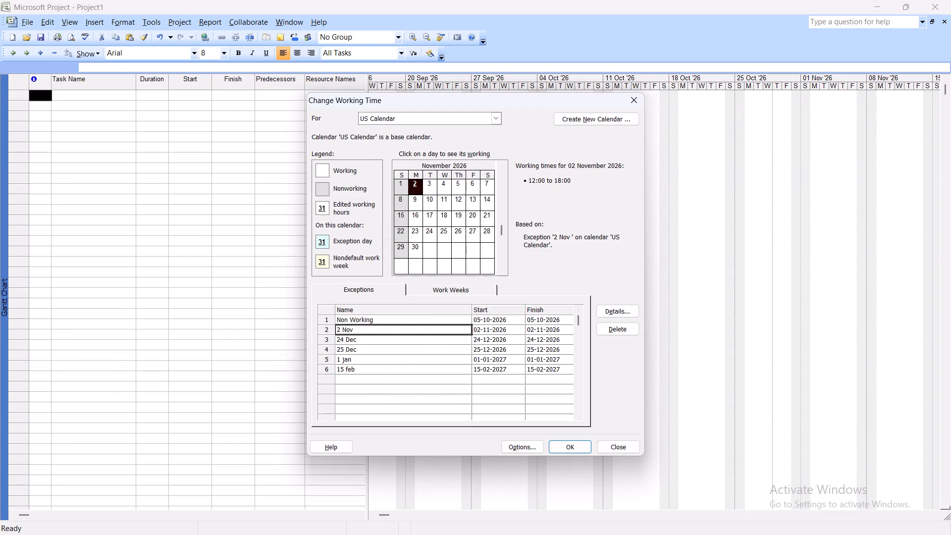
{"action": "left_click", "coordinate": [406, 340]}
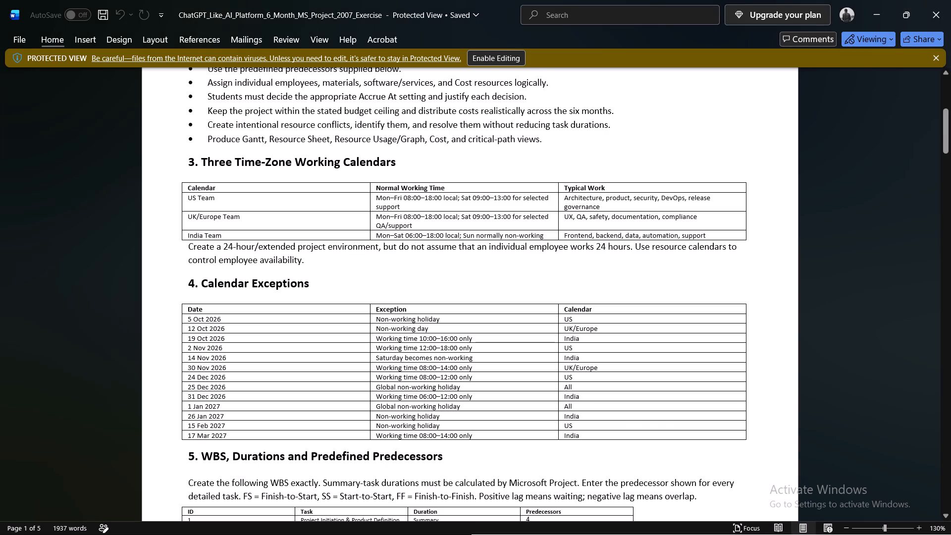
Switch to the exercise document in Word and read through the WBS table of tasks, durations and predecessors.
{"action": "scroll", "coordinate": [437, 357], "scroll_direction": "down", "scroll_amount": 4}
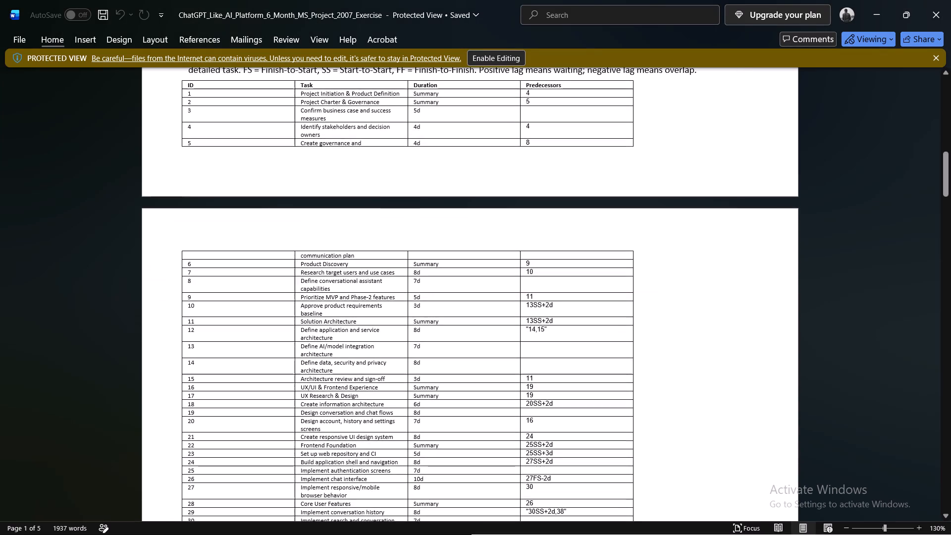
{"action": "scroll", "coordinate": [437, 357], "scroll_direction": "down", "scroll_amount": 1}
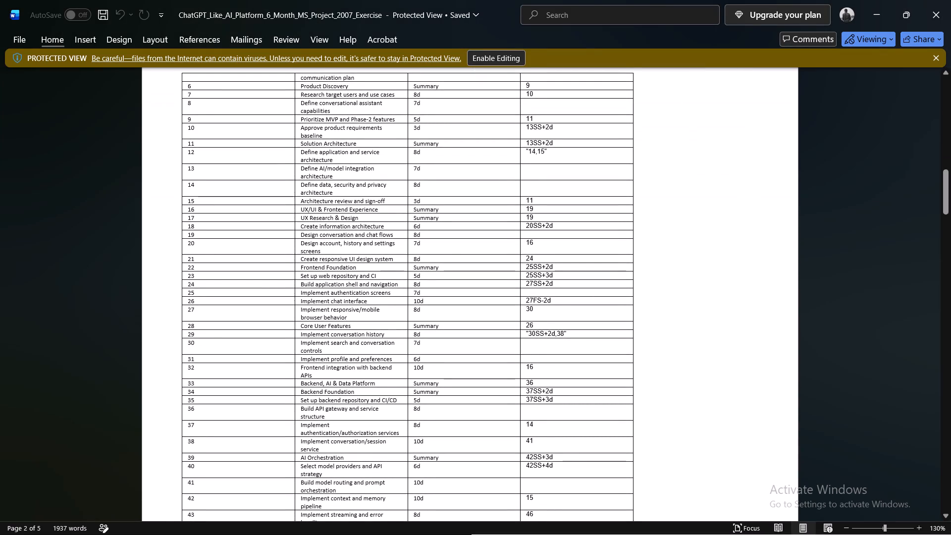
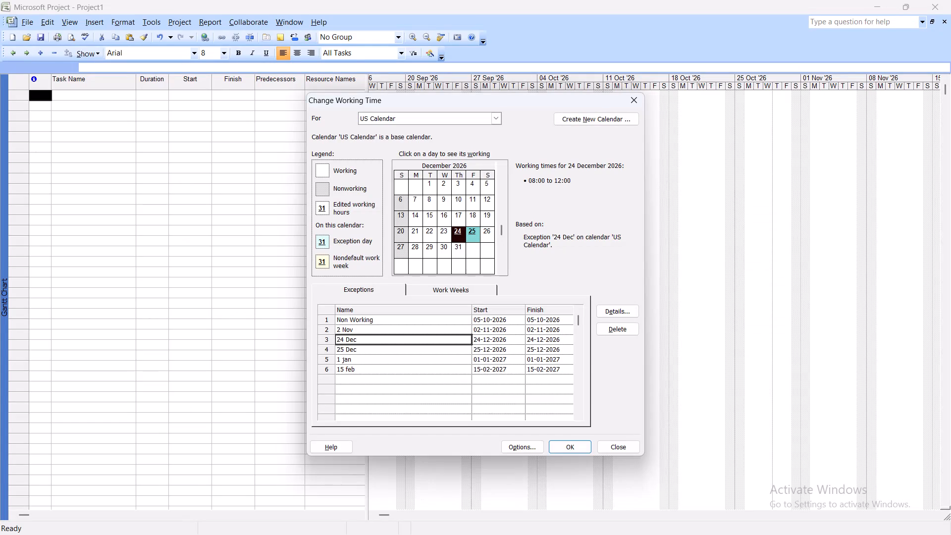
Accept the US Calendar's working time changes and close the calendar settings.
{"action": "left_click", "coordinate": [553, 450]}
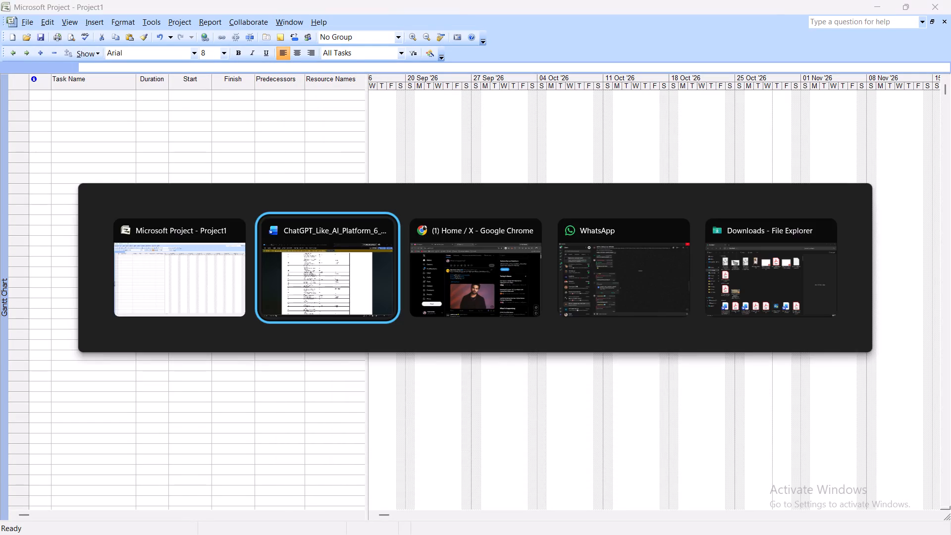
Copy the task names for IDs 1 to 98 from the exercise document's WBS table and paste them into Project's Task Name column.
{"action": "scroll", "coordinate": [362, 239], "scroll_direction": "up", "scroll_amount": 4}
{"action": "scroll", "coordinate": [362, 239], "scroll_direction": "down", "scroll_amount": 1}
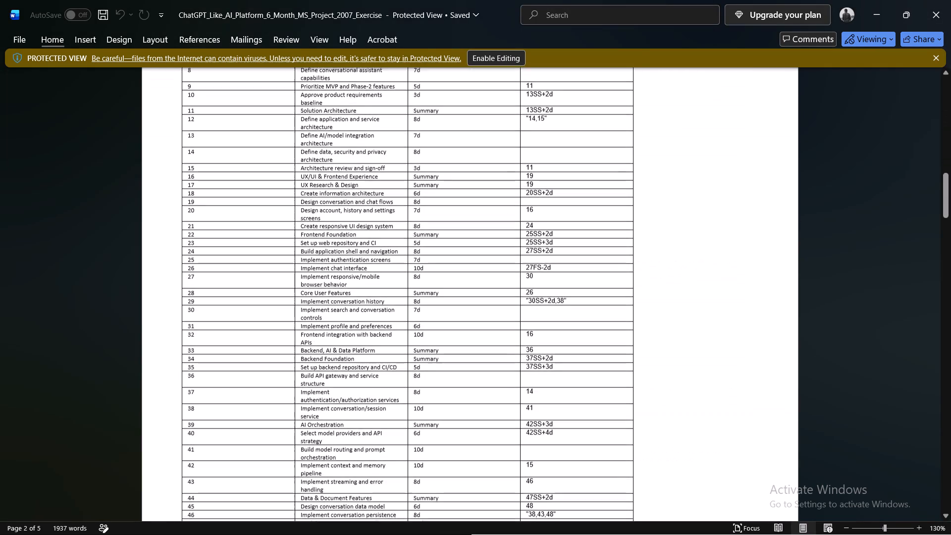
{"action": "scroll", "coordinate": [362, 239], "scroll_direction": "up", "scroll_amount": 1}
{"action": "scroll", "coordinate": [297, 214], "scroll_direction": "up", "scroll_amount": 1}
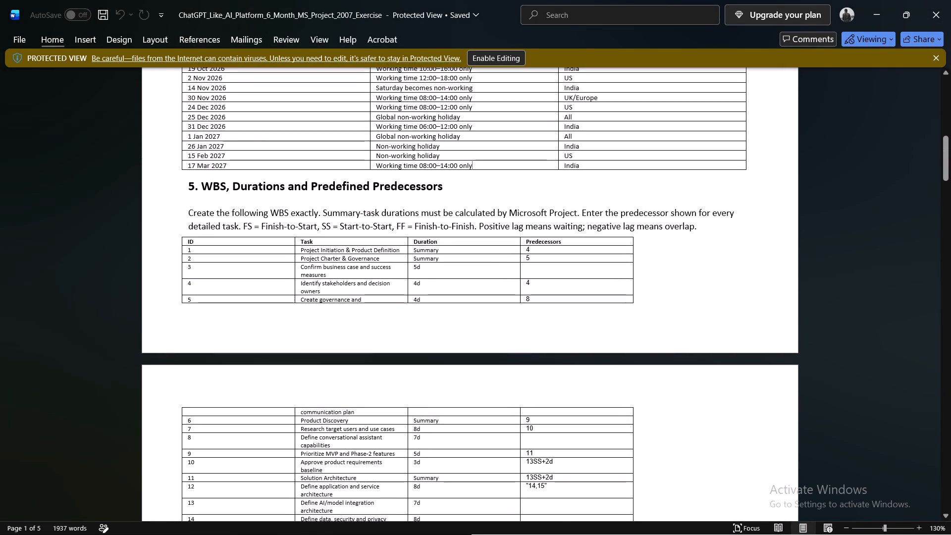
{"action": "left_click_drag", "start_coordinate": [300, 248], "coordinate": [472, 534]}
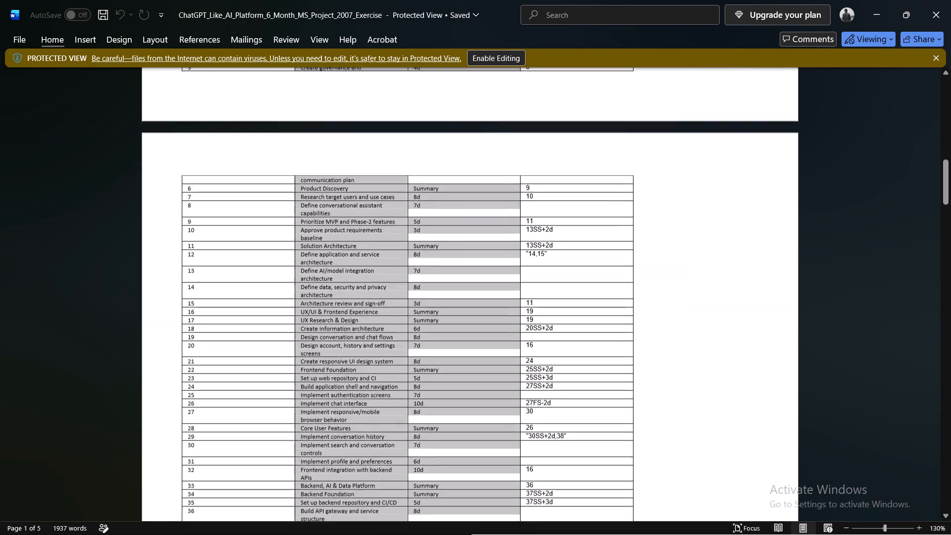
{"action": "left_click_drag", "start_coordinate": [472, 534], "coordinate": [384, 534]}
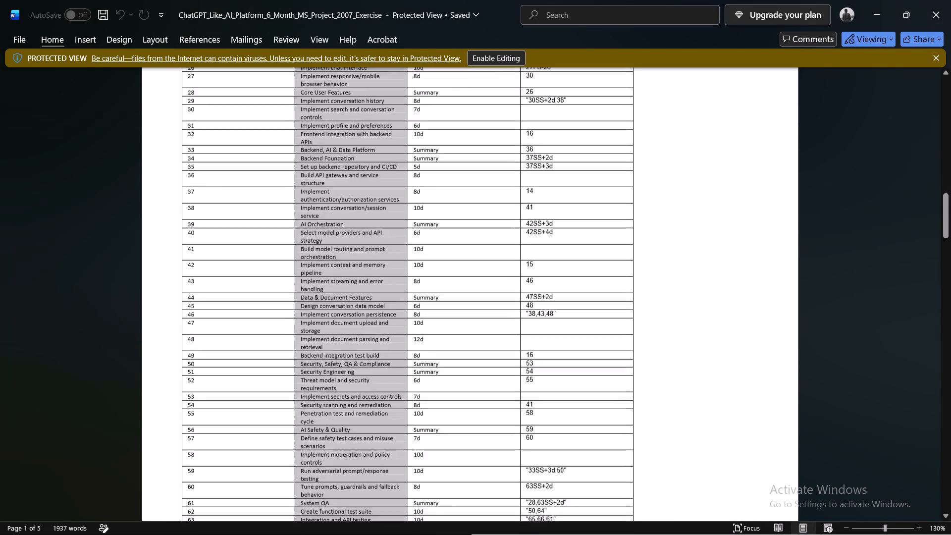
{"action": "left_click_drag", "start_coordinate": [384, 534], "coordinate": [387, 534]}
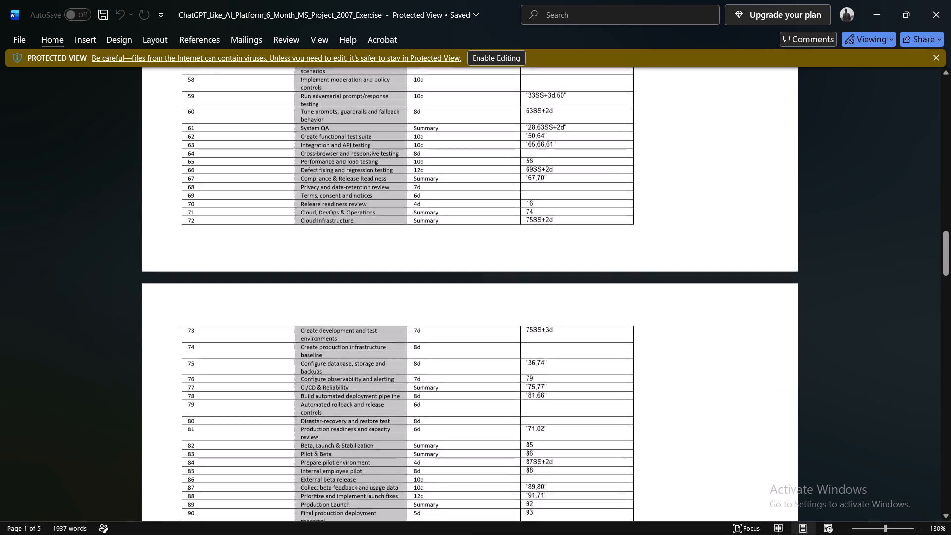
{"action": "left_click_drag", "start_coordinate": [387, 534], "coordinate": [376, 498]}
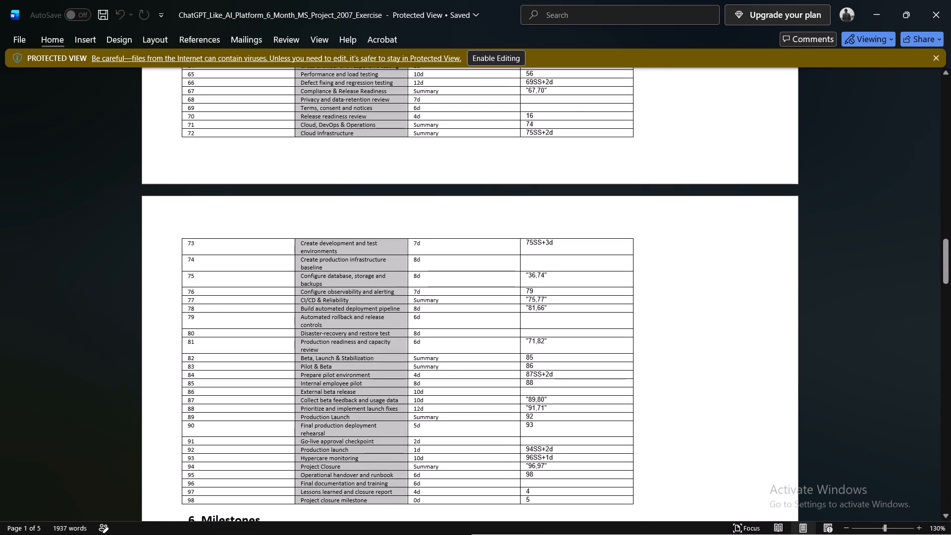
{"action": "left_click_drag", "start_coordinate": [376, 498], "coordinate": [376, 499]}
{"action": "key", "text": "ctrl+c"}
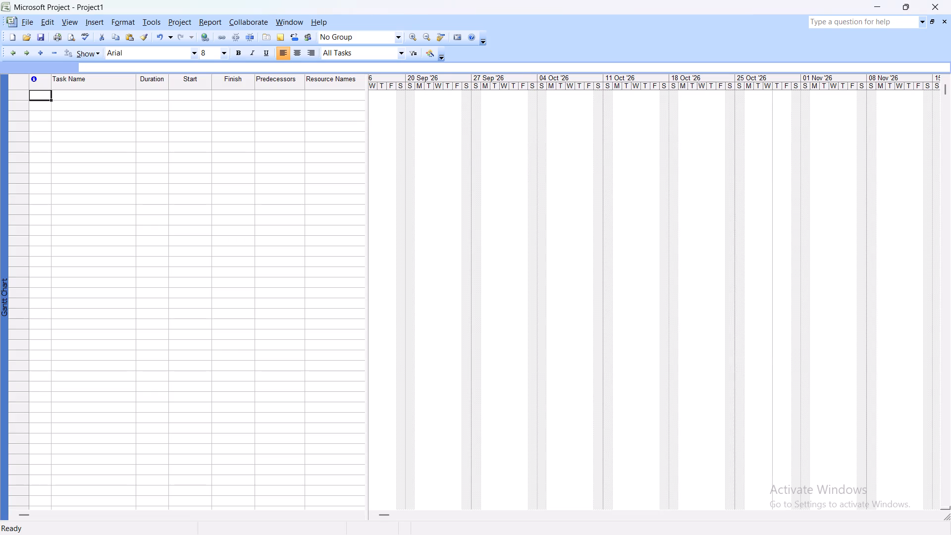
{"action": "left_click", "coordinate": [95, 101]}
{"action": "left_click", "coordinate": [103, 96]}
{"action": "key", "text": "ctrl+v"}
{"action": "left_click", "coordinate": [192, 186]}
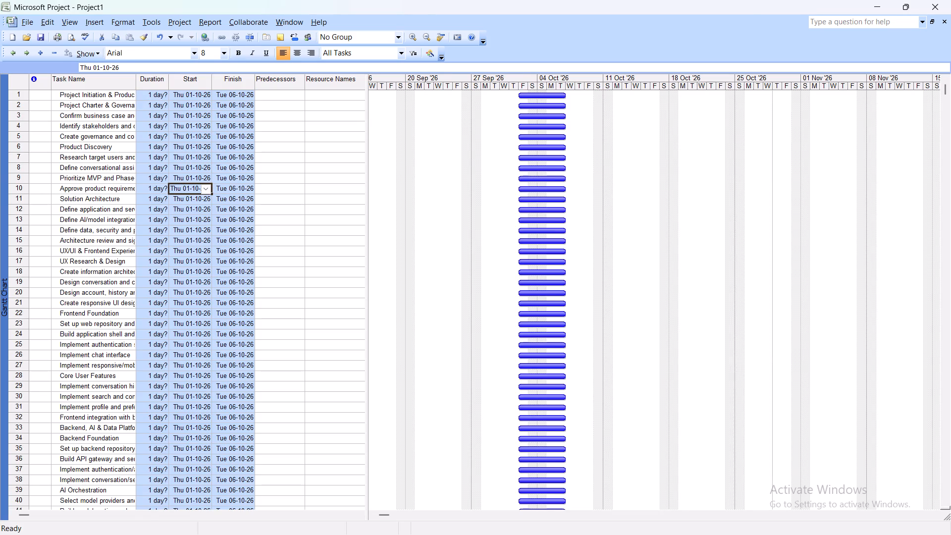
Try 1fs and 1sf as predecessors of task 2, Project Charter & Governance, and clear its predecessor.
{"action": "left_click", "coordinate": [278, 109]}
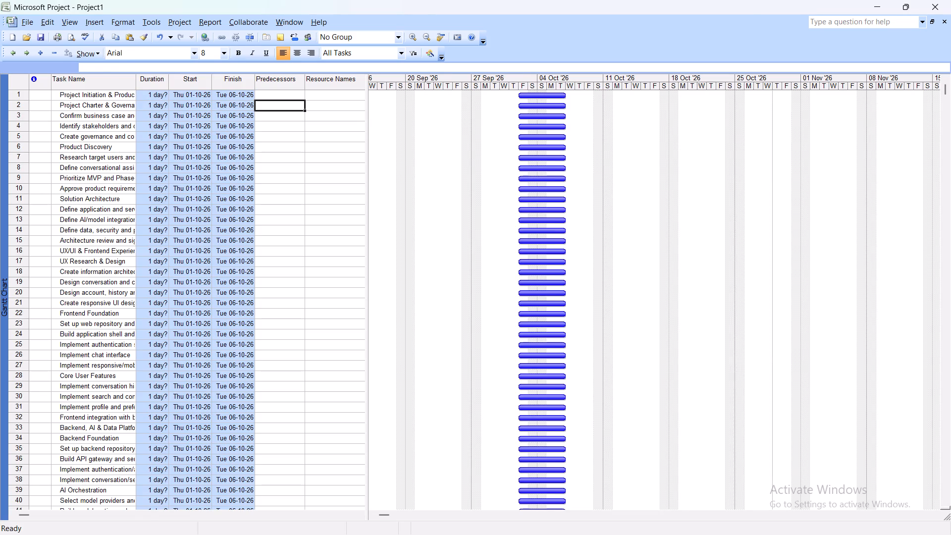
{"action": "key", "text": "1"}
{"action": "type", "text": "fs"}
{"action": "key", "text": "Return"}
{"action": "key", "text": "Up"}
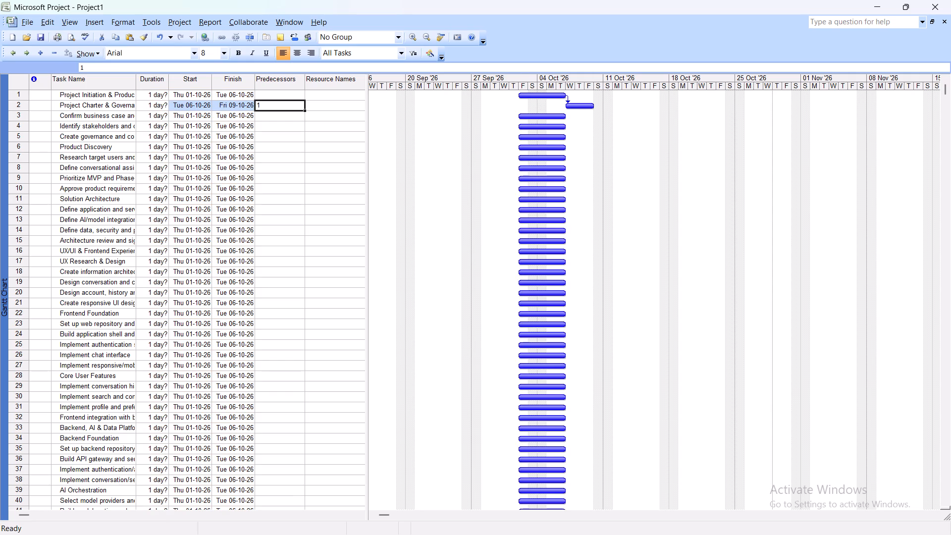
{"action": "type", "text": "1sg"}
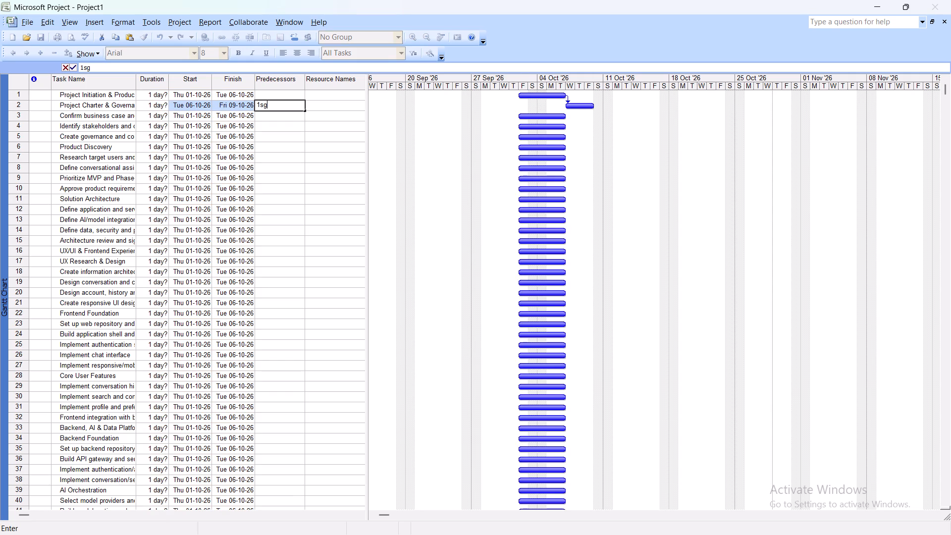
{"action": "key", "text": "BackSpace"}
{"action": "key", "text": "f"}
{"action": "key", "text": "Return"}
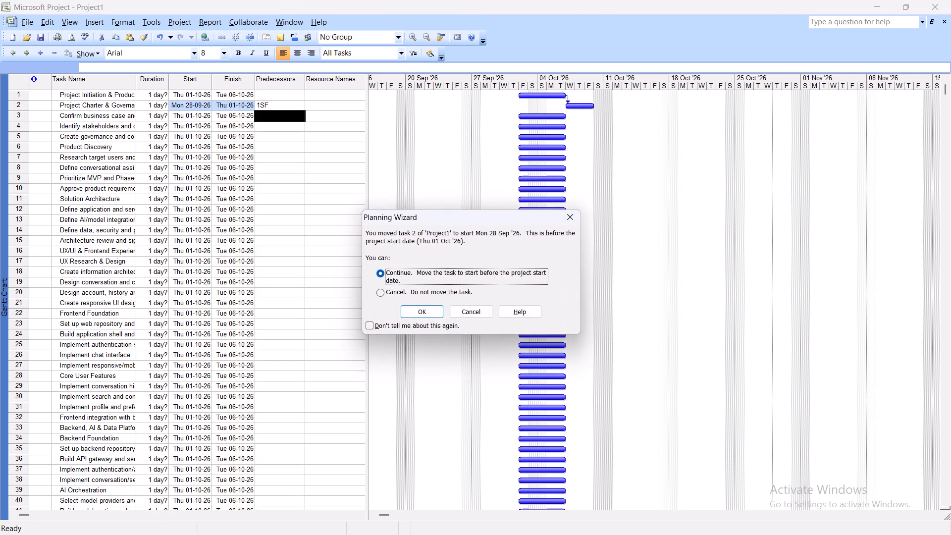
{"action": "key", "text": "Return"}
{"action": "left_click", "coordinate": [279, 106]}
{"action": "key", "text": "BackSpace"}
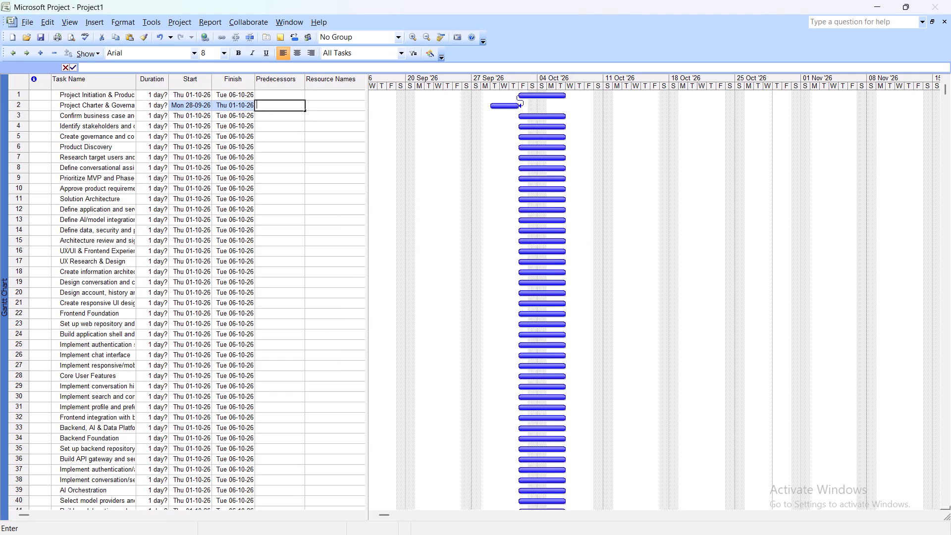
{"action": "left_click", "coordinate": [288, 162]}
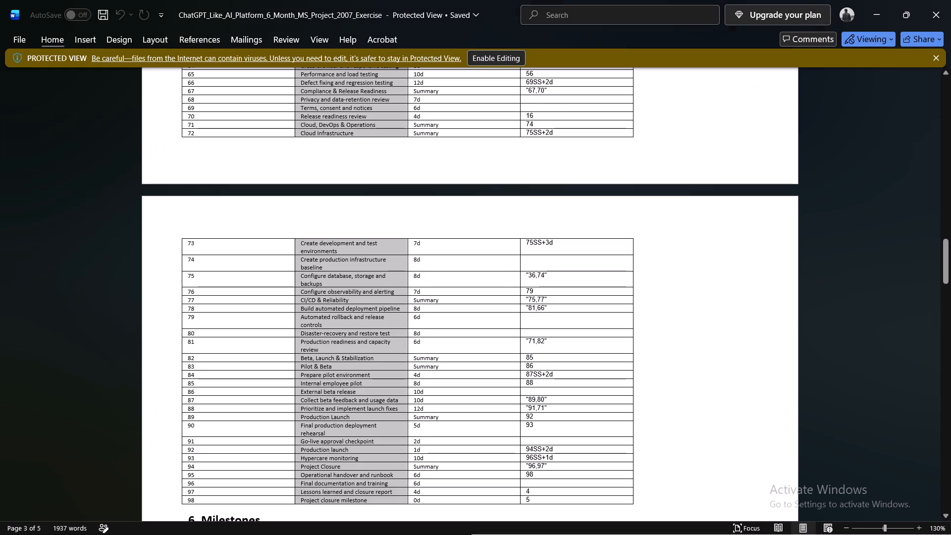
Arrange Project and the Word exercise document side by side, with the start of the WBS table in view.
{"action": "scroll", "coordinate": [343, 248], "scroll_direction": "up", "scroll_amount": 3}
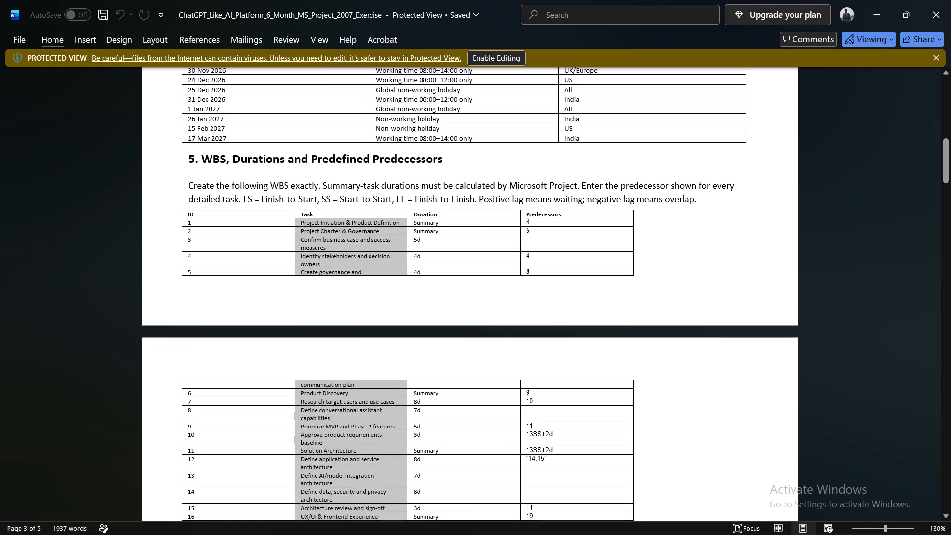
{"action": "left_click", "coordinate": [781, 189]}
{"action": "key", "text": "super+Right"}
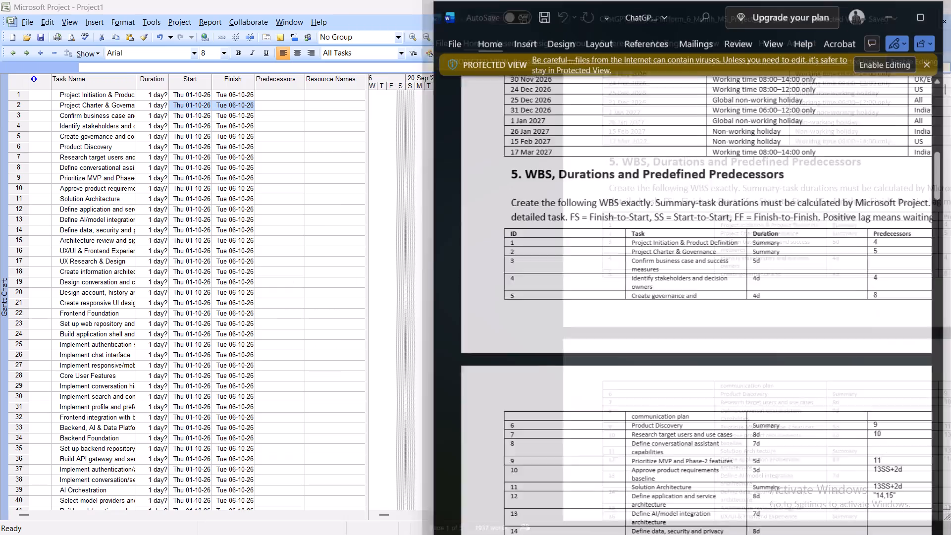
{"action": "left_click", "coordinate": [199, 172]}
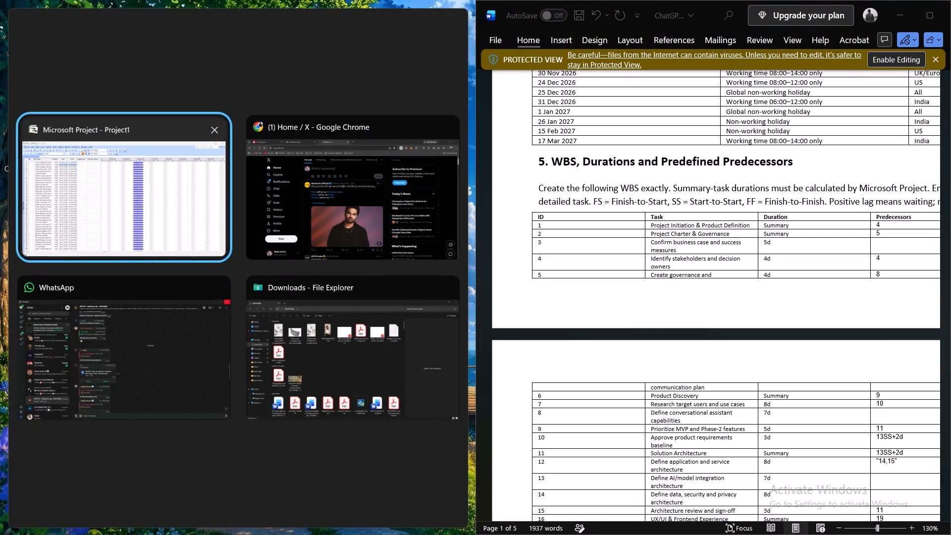
{"action": "left_click", "coordinate": [266, 102]}
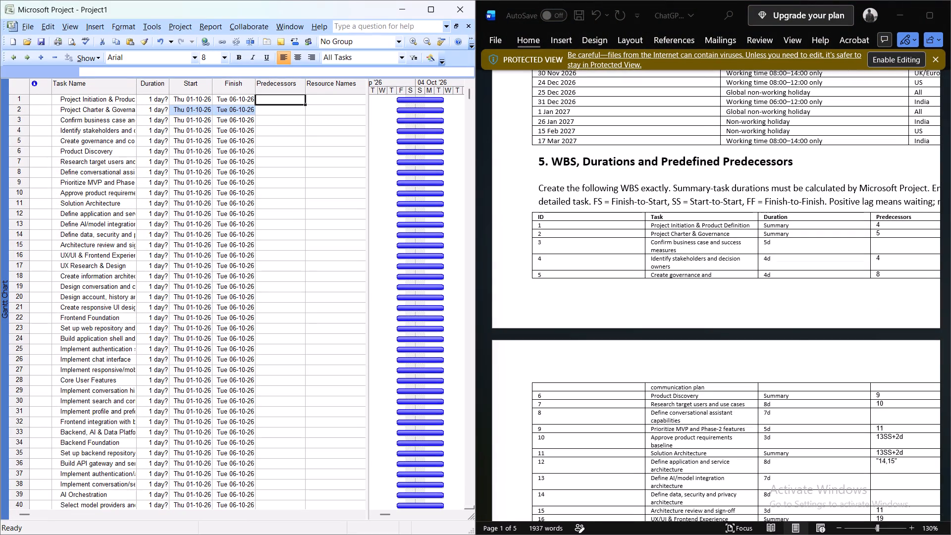
Indent tasks 2 to 98 one level beneath task 1, Project Initiation & Product Definition.
{"action": "scroll", "coordinate": [154, 133], "scroll_direction": "up", "scroll_amount": 2}
{"action": "left_click_drag", "start_coordinate": [16, 109], "coordinate": [0, 534]}
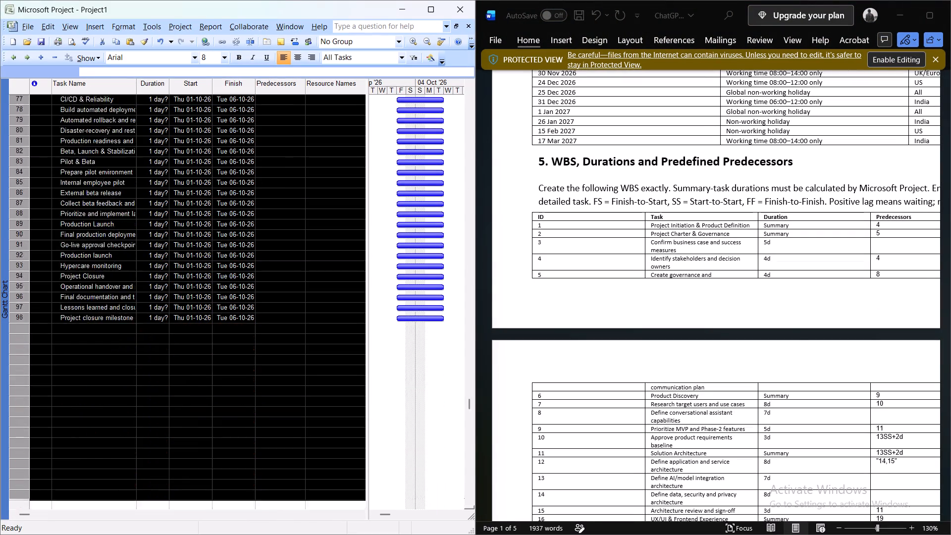
{"action": "left_click_drag", "start_coordinate": [0, 534], "coordinate": [32, 304]}
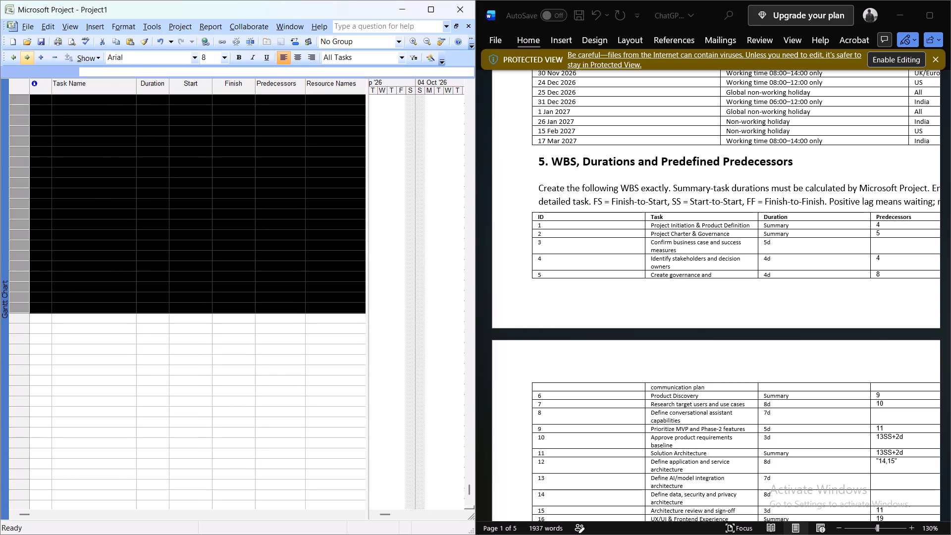
{"action": "left_click", "coordinate": [28, 59]}
{"action": "left_click", "coordinate": [117, 229]}
{"action": "scroll", "coordinate": [117, 229], "scroll_direction": "down", "scroll_amount": 10}
{"action": "scroll", "coordinate": [117, 229], "scroll_direction": "up", "scroll_amount": 4}
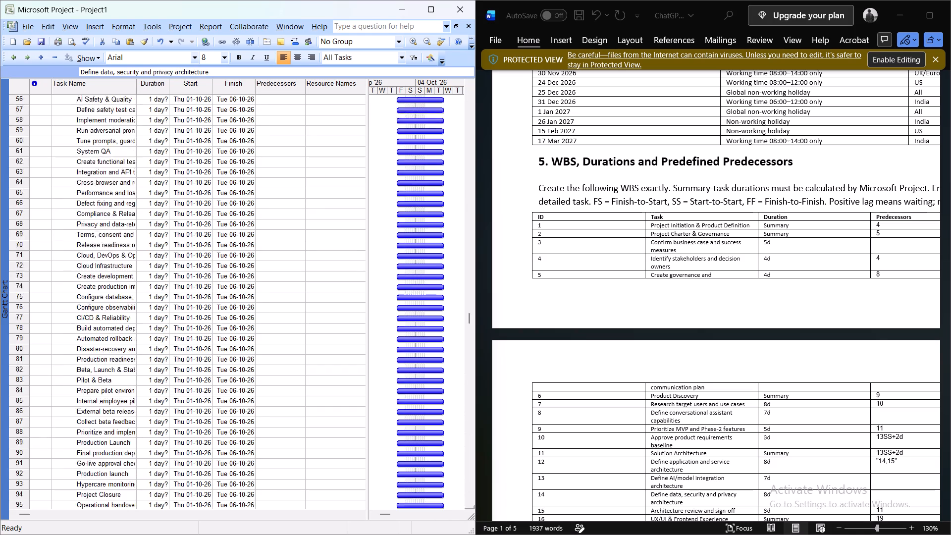
{"action": "scroll", "coordinate": [117, 229], "scroll_direction": "up", "scroll_amount": 9}
{"action": "scroll", "coordinate": [144, 282], "scroll_direction": "up", "scroll_amount": 7}
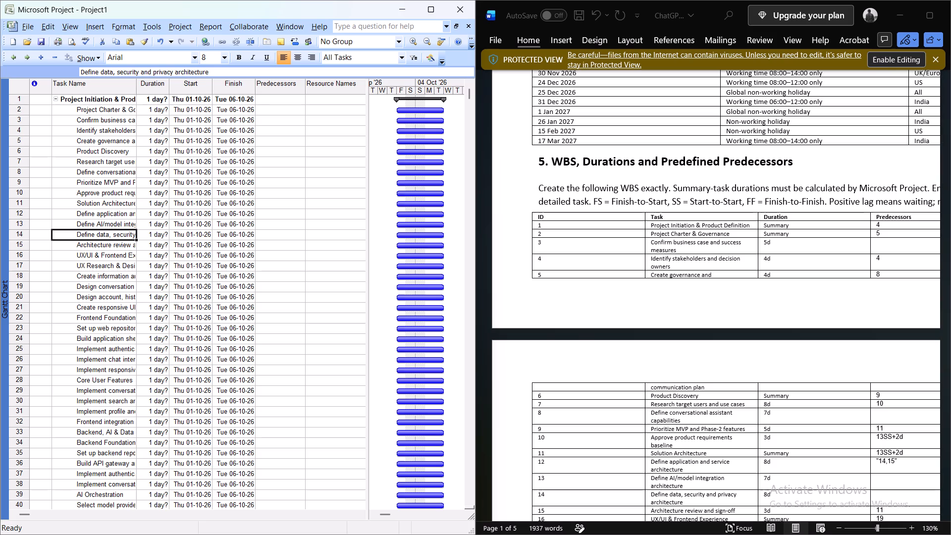
Indent tasks 3 to 5 one level beneath Project Charter & Governance.
{"action": "left_click_drag", "start_coordinate": [18, 119], "coordinate": [13, 149]}
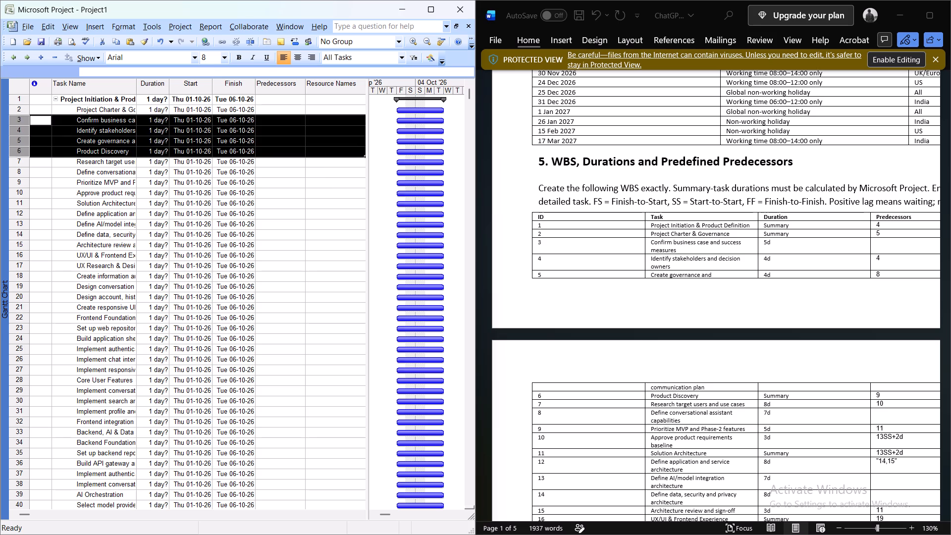
{"action": "left_click_drag", "start_coordinate": [13, 149], "coordinate": [13, 142]}
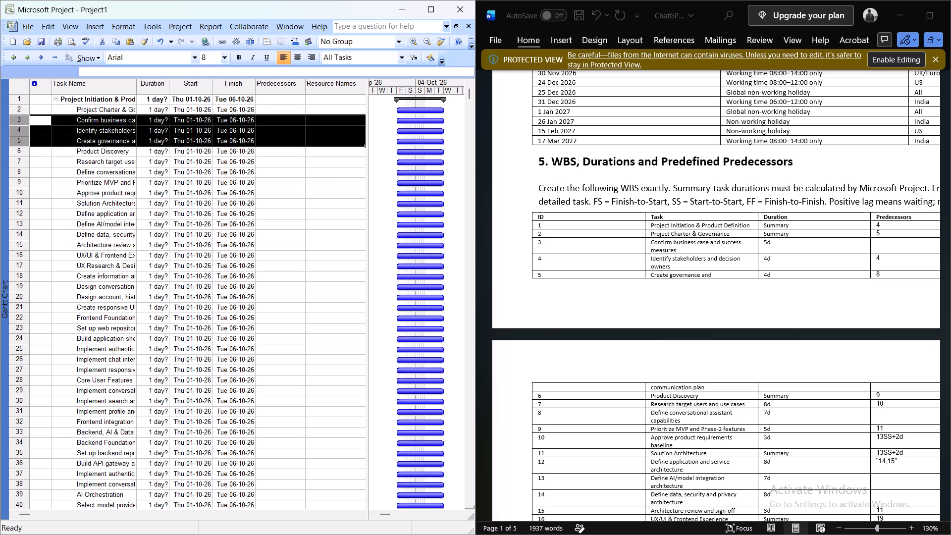
{"action": "left_click", "coordinate": [29, 58]}
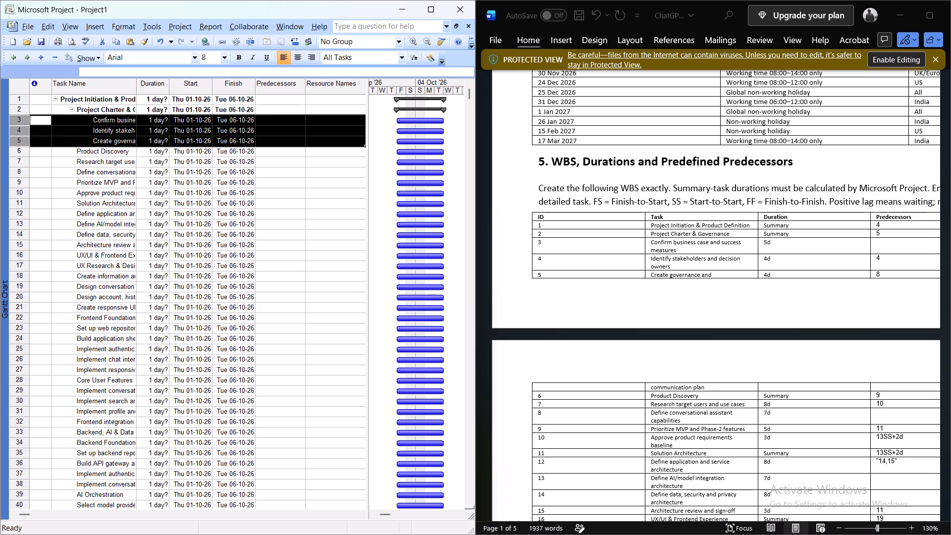
{"action": "left_click", "coordinate": [78, 148]}
Check the Product Discovery tasks in the WBS table and indent tasks 7 to 10 one level beneath Product Discovery.
{"action": "scroll", "coordinate": [714, 401], "scroll_direction": "down", "scroll_amount": 2}
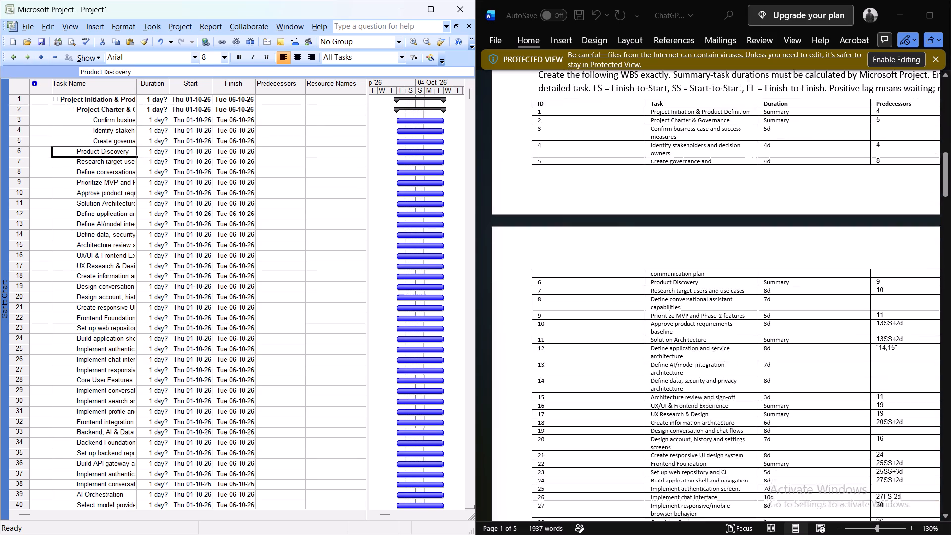
{"action": "scroll", "coordinate": [714, 401], "scroll_direction": "down", "scroll_amount": 3}
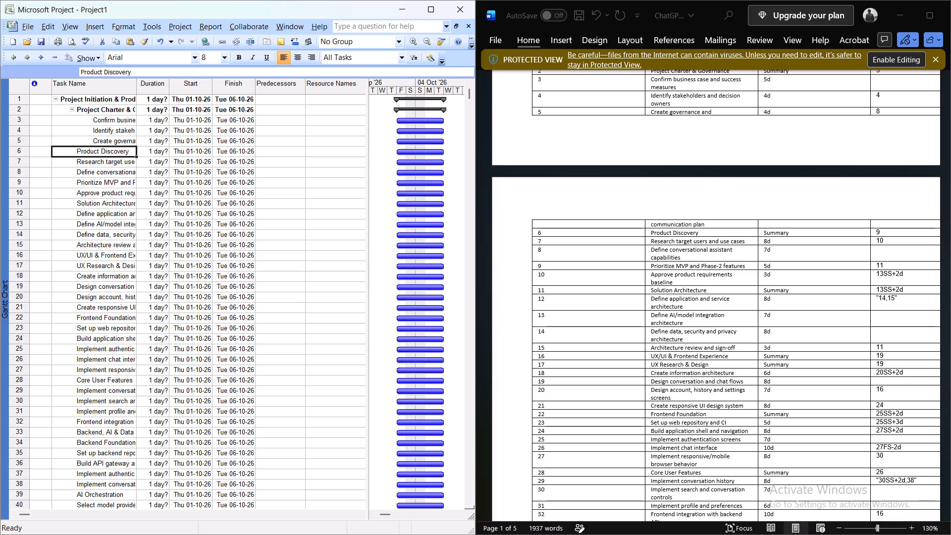
{"action": "left_click_drag", "start_coordinate": [17, 161], "coordinate": [19, 187]}
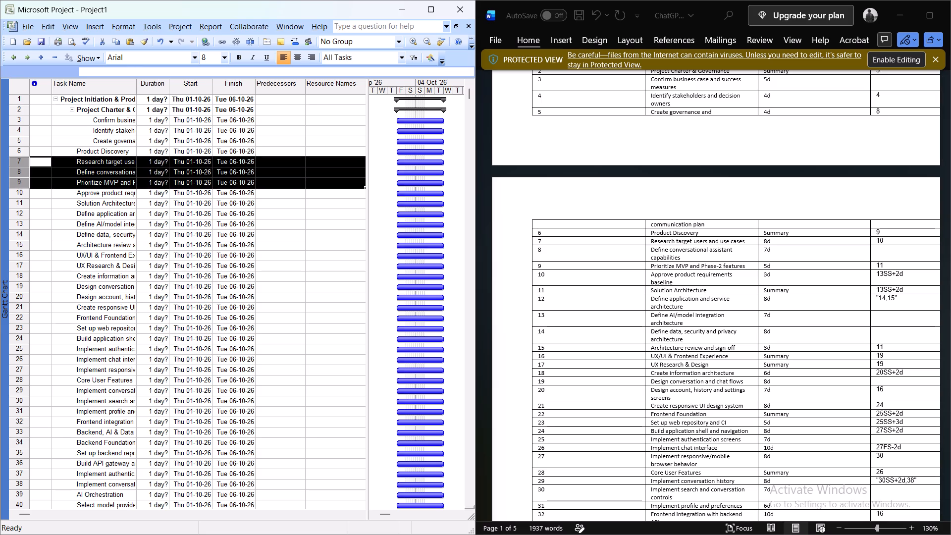
{"action": "left_click_drag", "start_coordinate": [19, 187], "coordinate": [21, 189]}
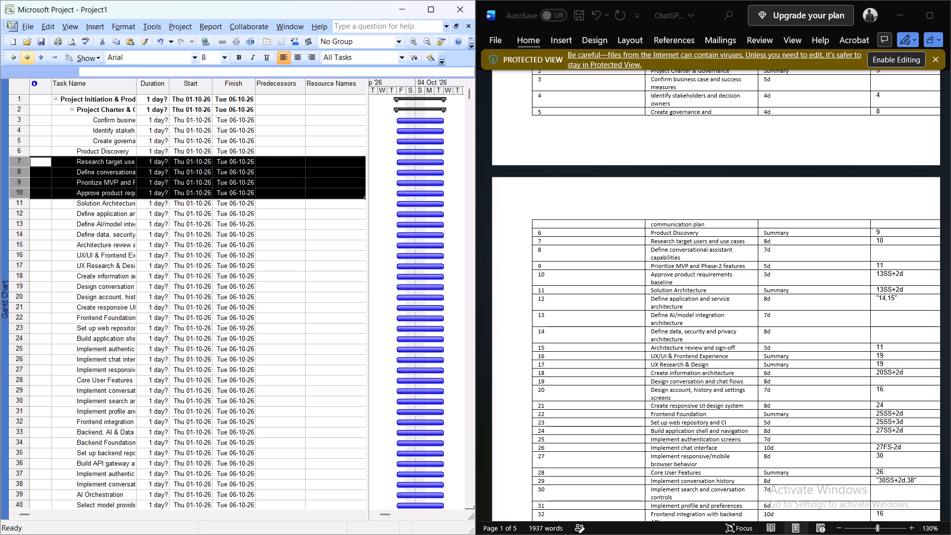
{"action": "left_click", "coordinate": [30, 55]}
{"action": "left_click", "coordinate": [184, 263]}
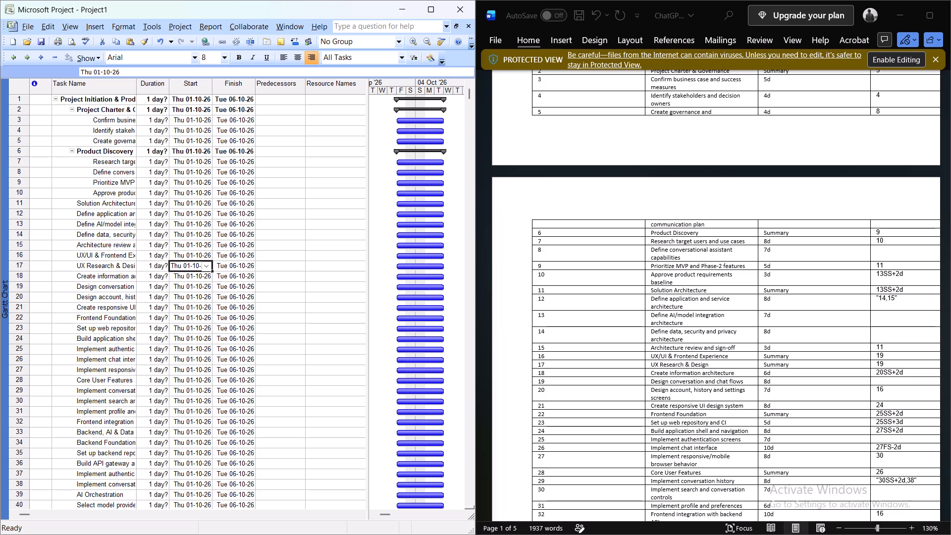
Indent tasks 12 to 15 one level beneath Solution Architecture.
{"action": "left_click_drag", "start_coordinate": [23, 213], "coordinate": [17, 246]}
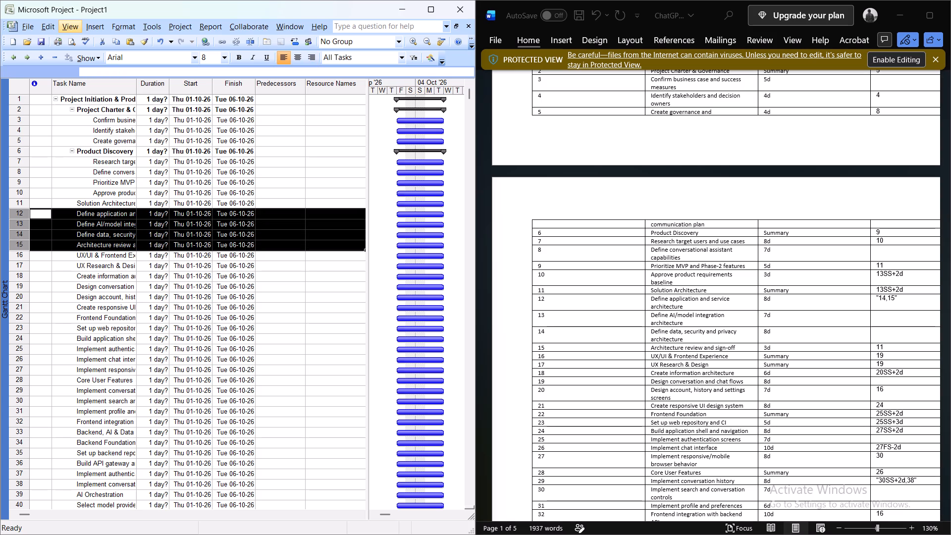
{"action": "left_click", "coordinate": [25, 56]}
{"action": "left_click", "coordinate": [123, 271]}
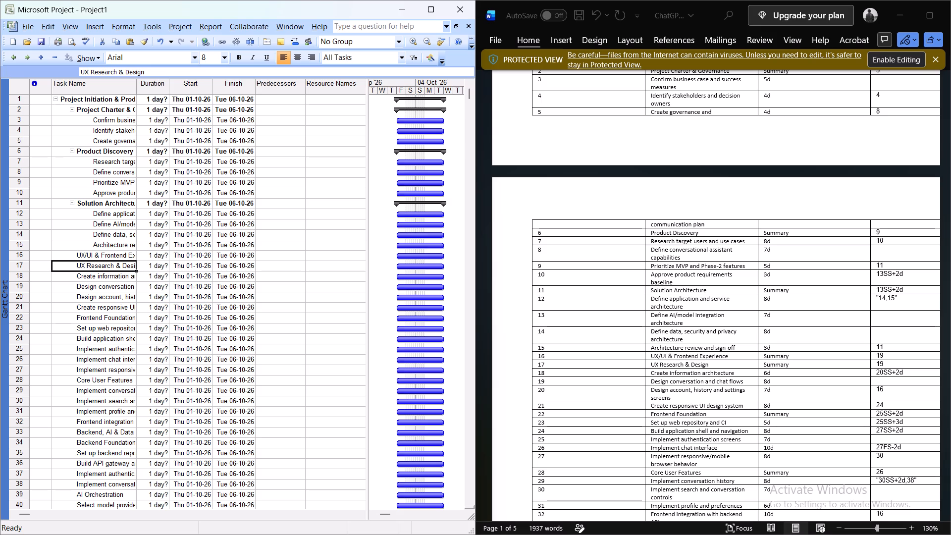
Indent tasks 17 to 21 one level beneath task 16, UX/UI & Frontend Experience.
{"action": "left_click_drag", "start_coordinate": [20, 265], "coordinate": [17, 301]}
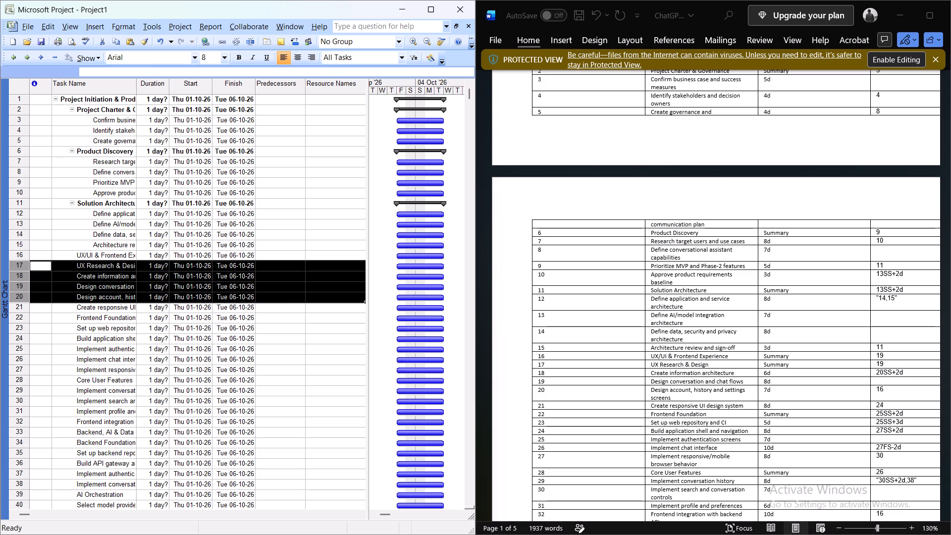
{"action": "left_click_drag", "start_coordinate": [17, 301], "coordinate": [20, 306]}
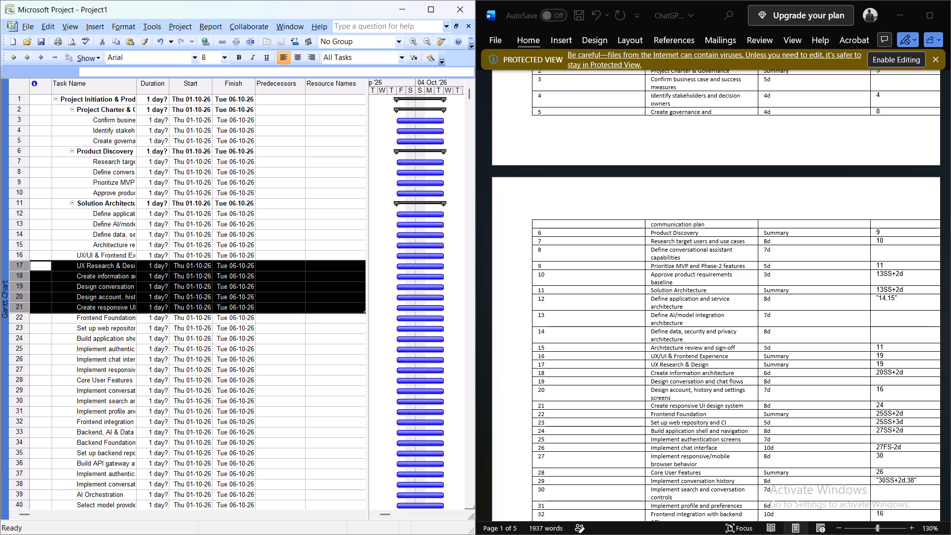
{"action": "left_click", "coordinate": [31, 59]}
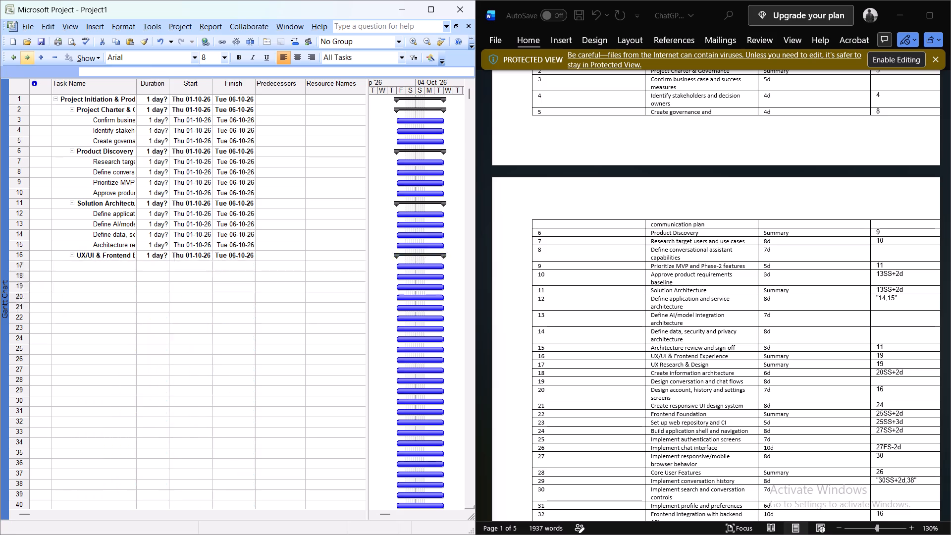
Indent tasks 18 to 21 one further level beneath task 17, UX Research & Design.
{"action": "left_click", "coordinate": [21, 277]}
{"action": "left_click", "coordinate": [56, 274]}
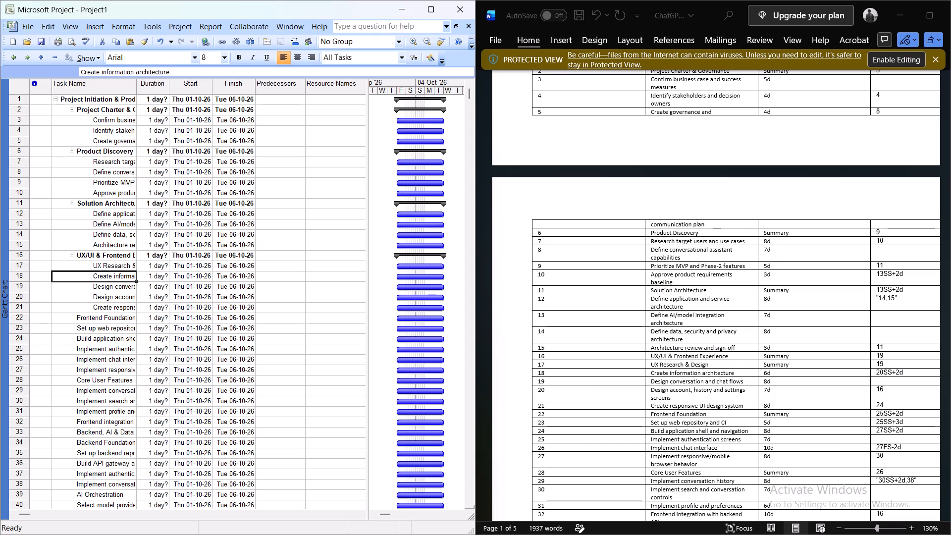
{"action": "left_click_drag", "start_coordinate": [26, 275], "coordinate": [17, 304]}
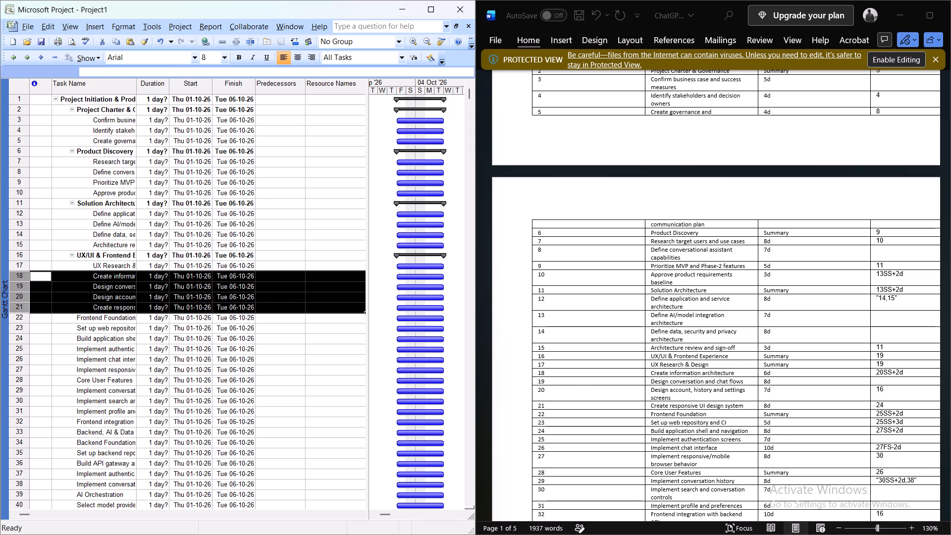
{"action": "left_click", "coordinate": [27, 60]}
{"action": "left_click", "coordinate": [129, 301]}
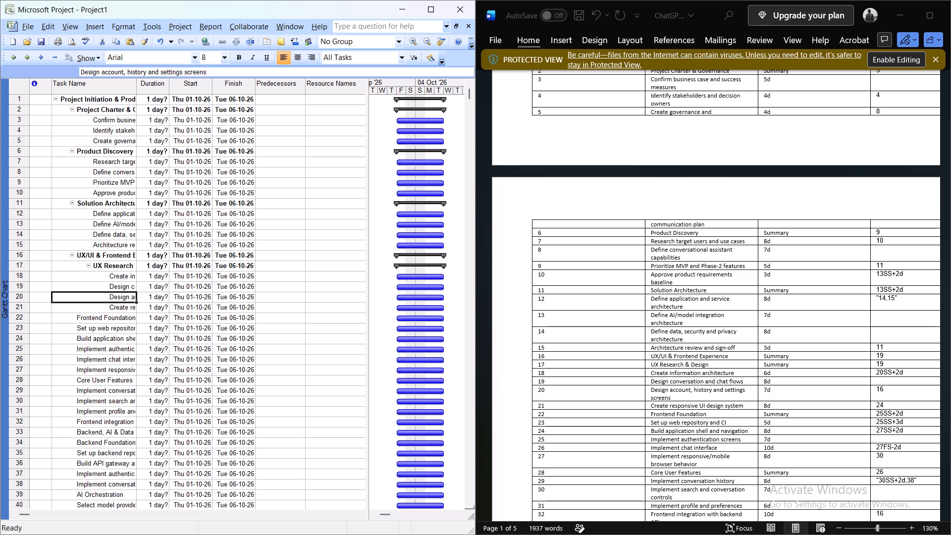
Indent tasks 23 to 27 one level beneath task 22, Frontend Foundation.
{"action": "left_click_drag", "start_coordinate": [19, 328], "coordinate": [12, 371]}
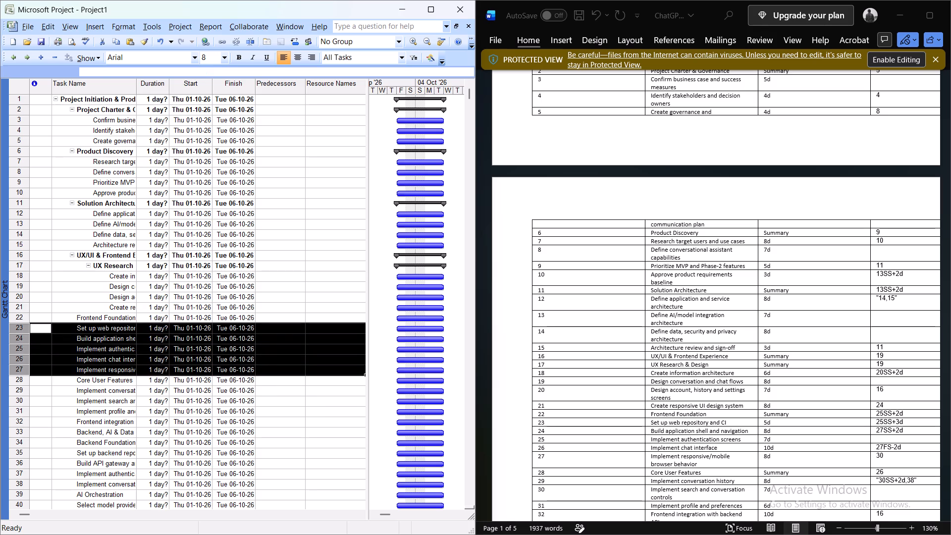
{"action": "left_click", "coordinate": [29, 58]}
Indent Frontend Foundation and its subtasks, tasks 22 to 27, one level beneath UX/UI & Frontend Experience.
{"action": "scroll", "coordinate": [145, 286], "scroll_direction": "down", "scroll_amount": 6}
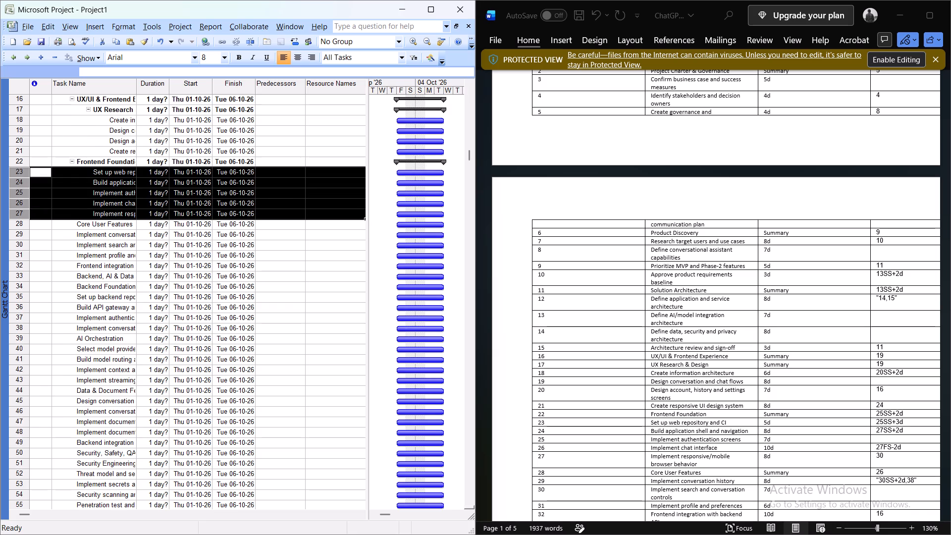
{"action": "scroll", "coordinate": [145, 286], "scroll_direction": "up", "scroll_amount": 1}
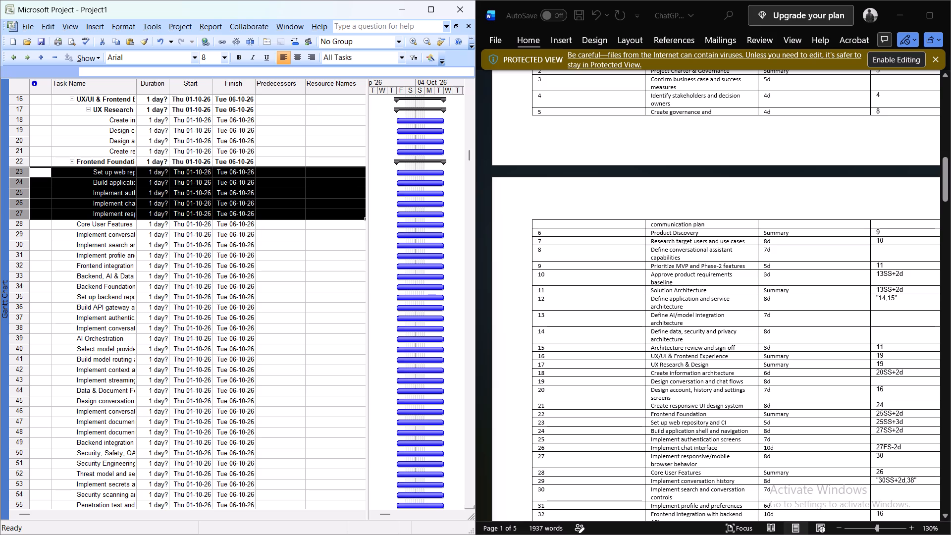
{"action": "scroll", "coordinate": [764, 419], "scroll_direction": "down", "scroll_amount": 3}
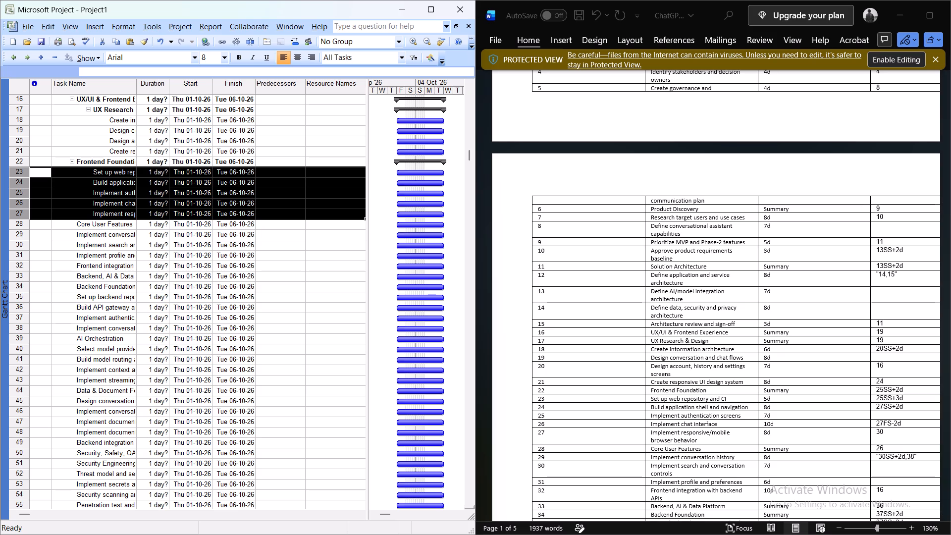
{"action": "left_click", "coordinate": [21, 110]}
{"action": "left_click_drag", "start_coordinate": [18, 160], "coordinate": [11, 203]}
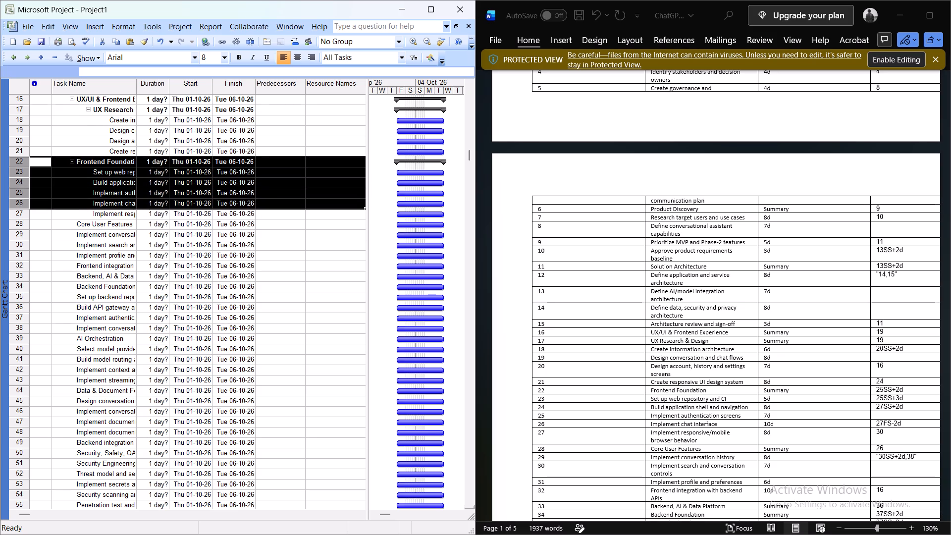
{"action": "left_click_drag", "start_coordinate": [11, 203], "coordinate": [10, 211]}
{"action": "left_click", "coordinate": [29, 59]}
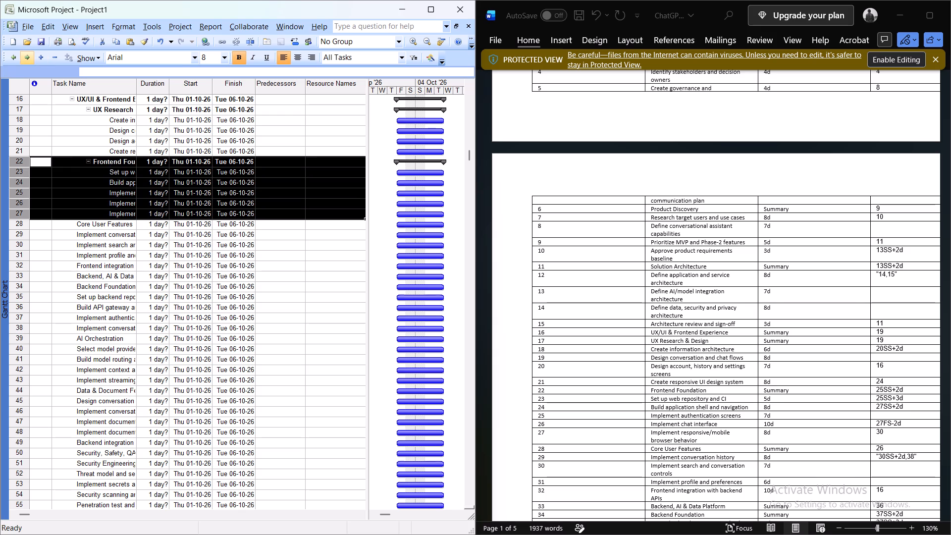
{"action": "left_click", "coordinate": [106, 183]}
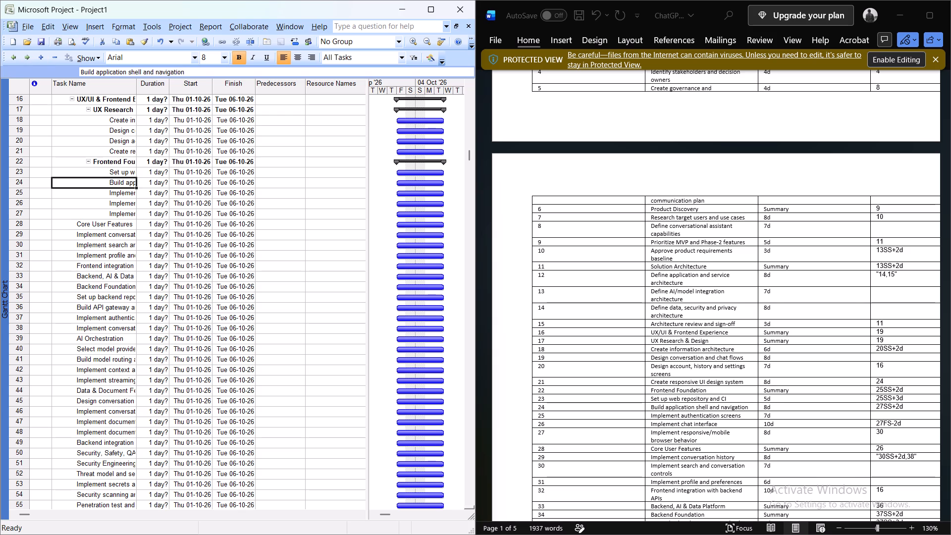
Check the Core User Features tasks in the WBS table and indent tasks 29 to 32 one level beneath Core User Features.
{"action": "left_click", "coordinate": [71, 243]}
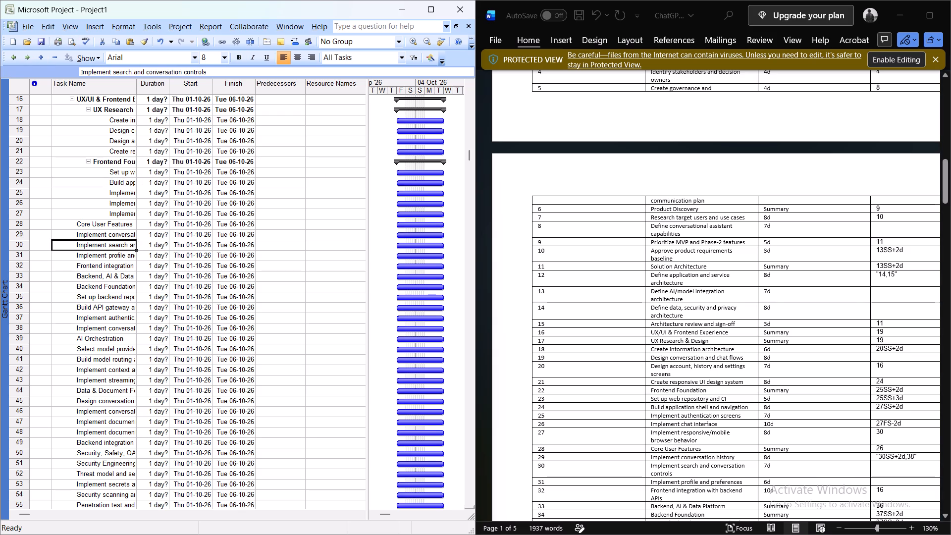
{"action": "scroll", "coordinate": [735, 410], "scroll_direction": "down", "scroll_amount": 3}
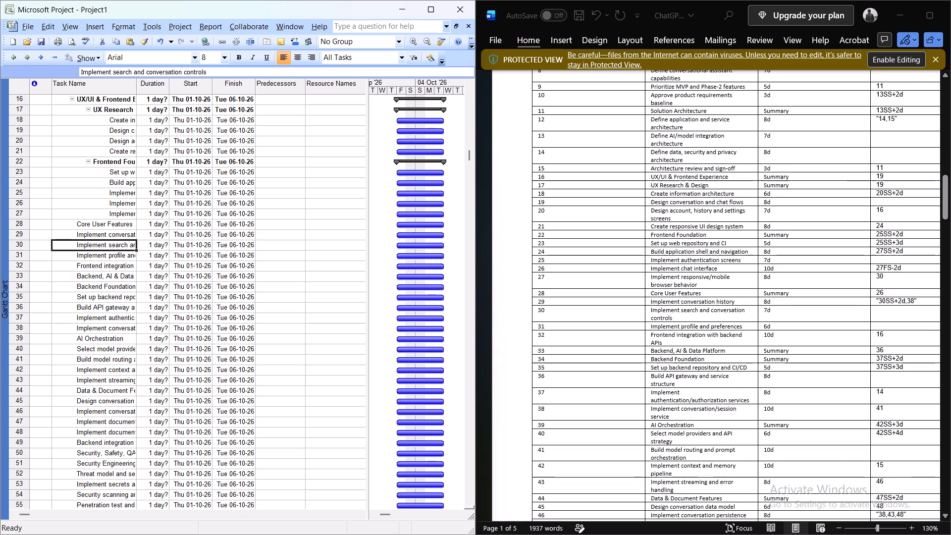
{"action": "scroll", "coordinate": [735, 410], "scroll_direction": "down", "scroll_amount": 3}
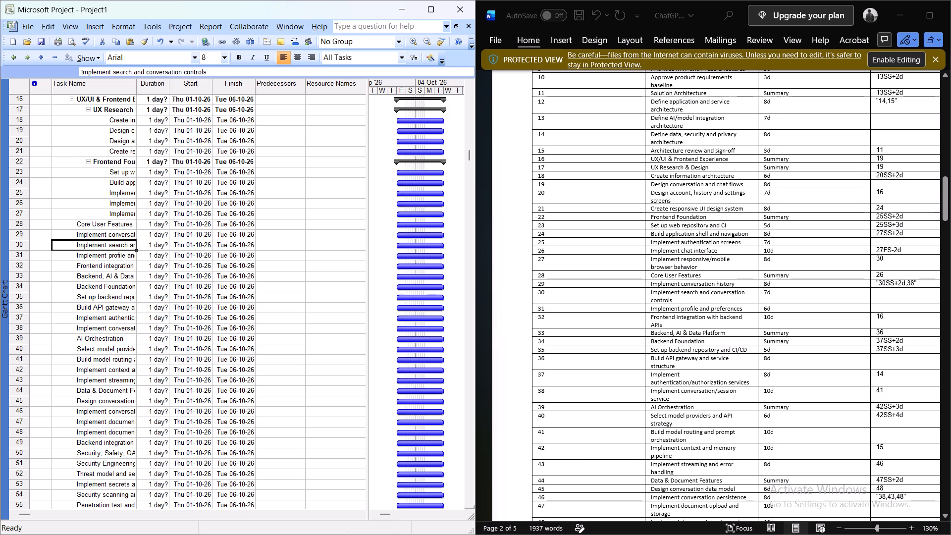
{"action": "left_click", "coordinate": [677, 275]}
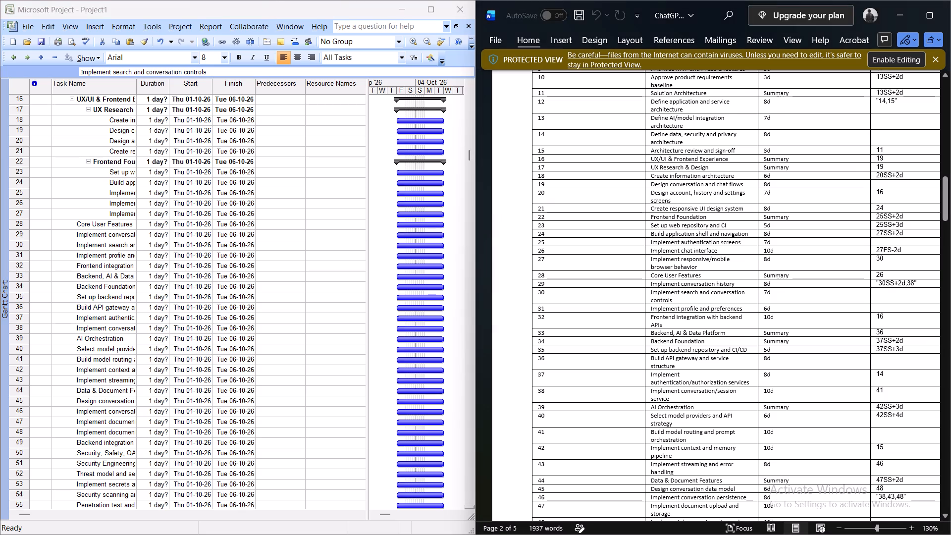
{"action": "left_click", "coordinate": [20, 228]}
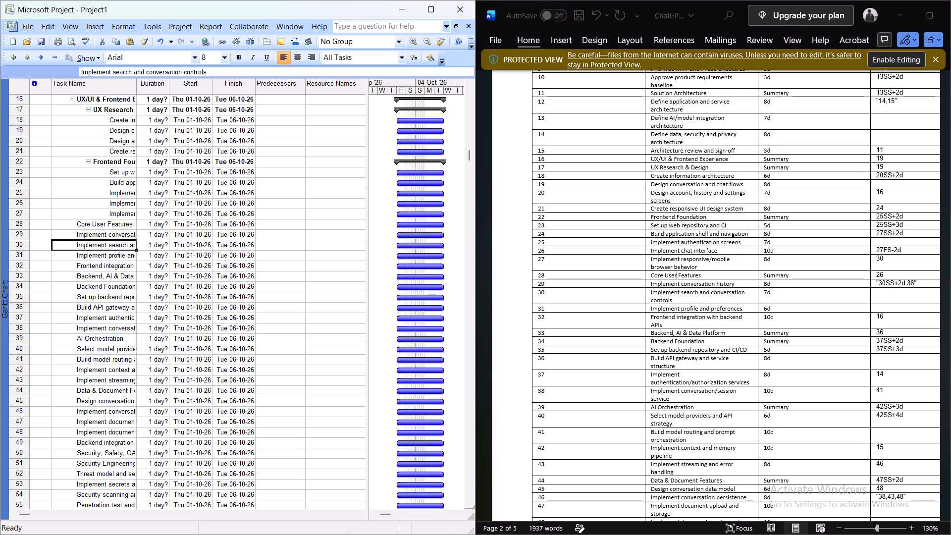
{"action": "left_click", "coordinate": [18, 238]}
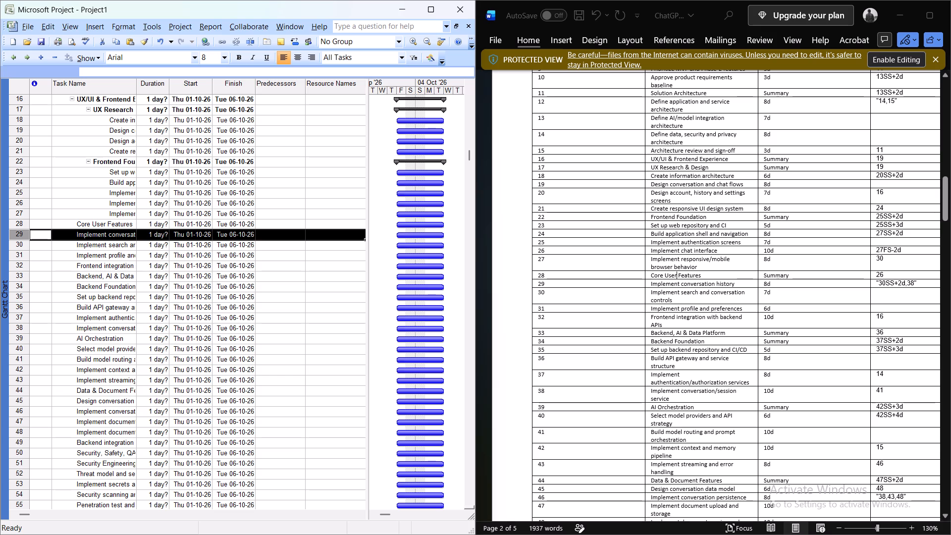
{"action": "left_click", "coordinate": [18, 236]}
{"action": "left_click", "coordinate": [47, 264]}
{"action": "left_click_drag", "start_coordinate": [15, 232], "coordinate": [17, 260]}
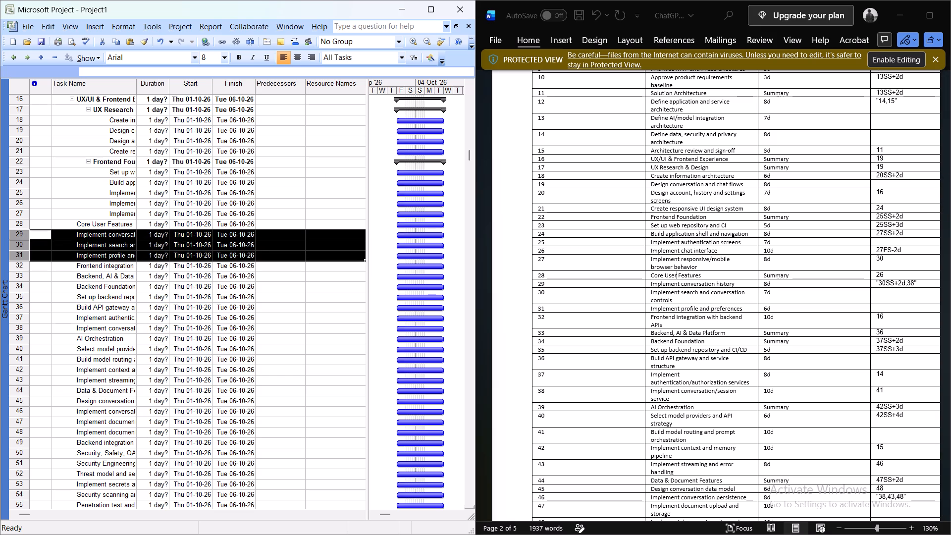
{"action": "left_click_drag", "start_coordinate": [17, 260], "coordinate": [14, 268]}
{"action": "left_click", "coordinate": [21, 60]}
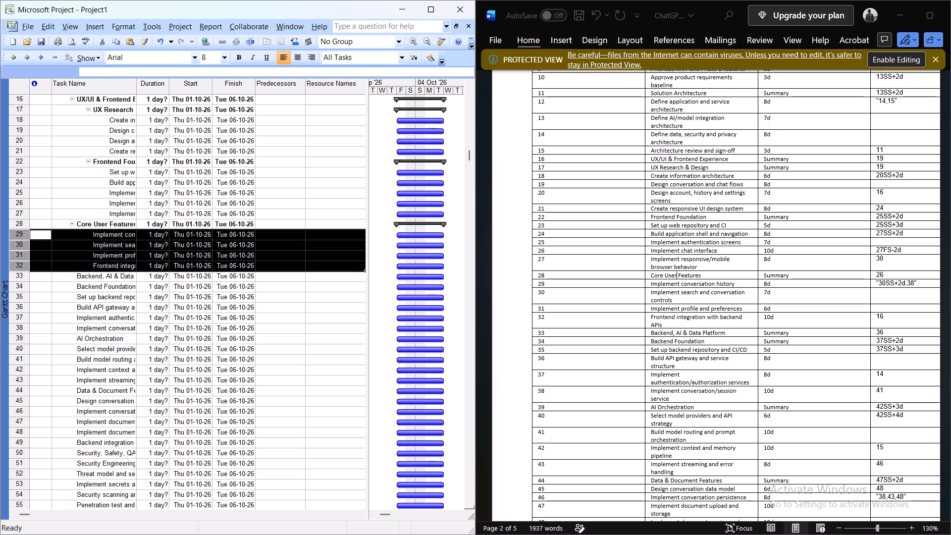
{"action": "left_click", "coordinate": [167, 317]}
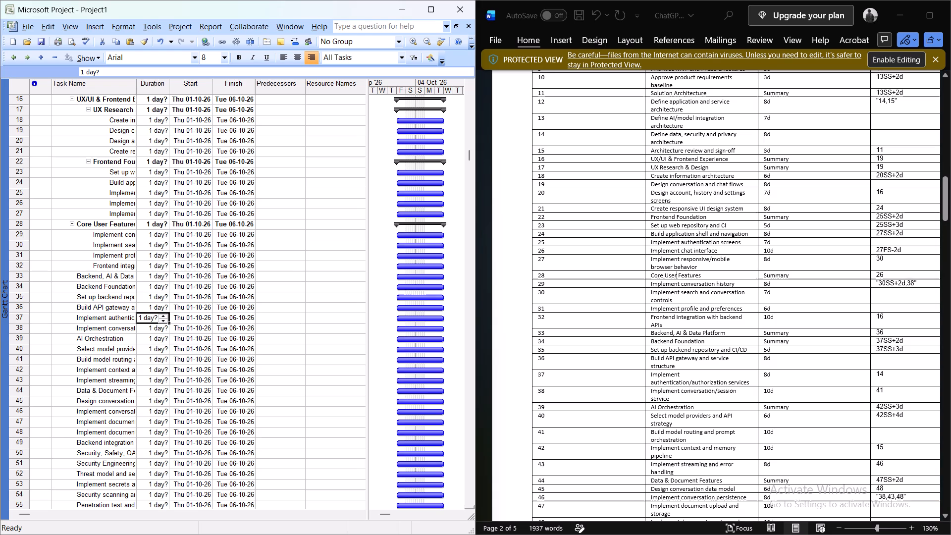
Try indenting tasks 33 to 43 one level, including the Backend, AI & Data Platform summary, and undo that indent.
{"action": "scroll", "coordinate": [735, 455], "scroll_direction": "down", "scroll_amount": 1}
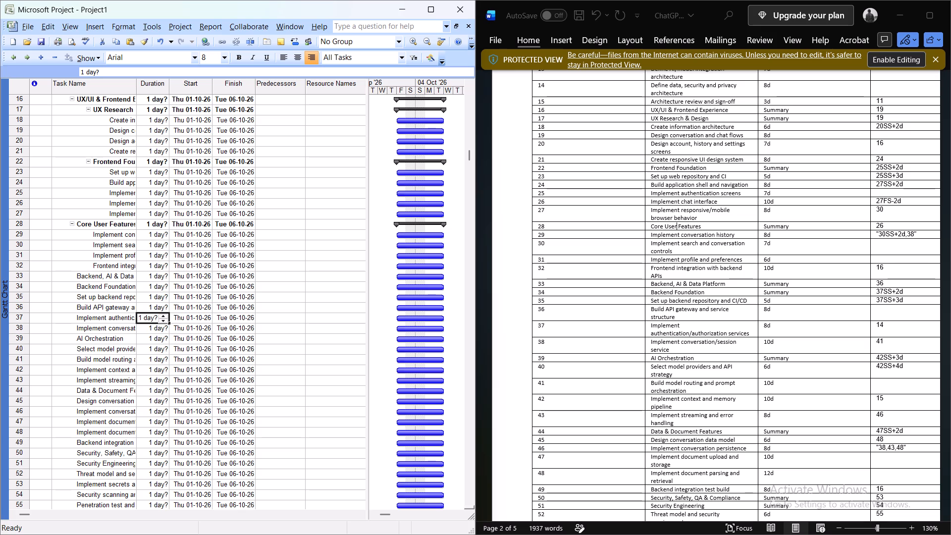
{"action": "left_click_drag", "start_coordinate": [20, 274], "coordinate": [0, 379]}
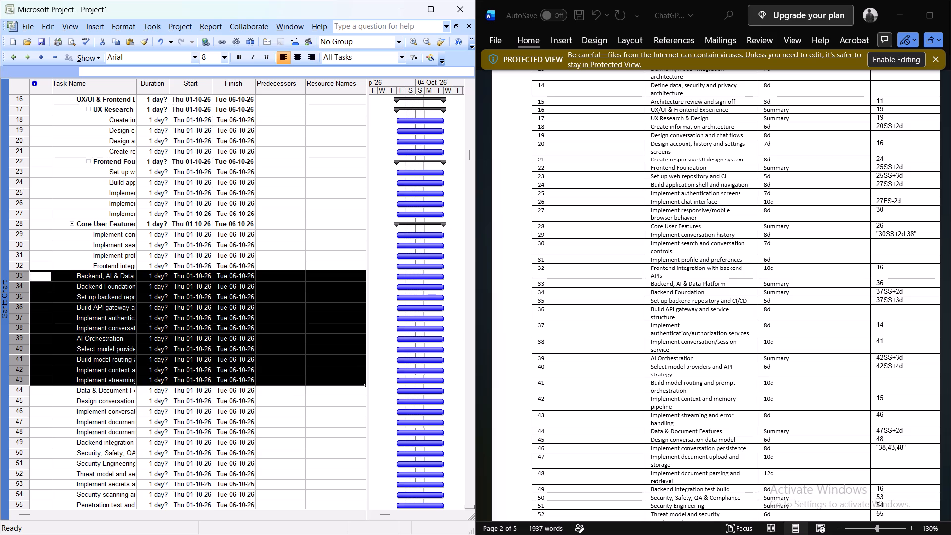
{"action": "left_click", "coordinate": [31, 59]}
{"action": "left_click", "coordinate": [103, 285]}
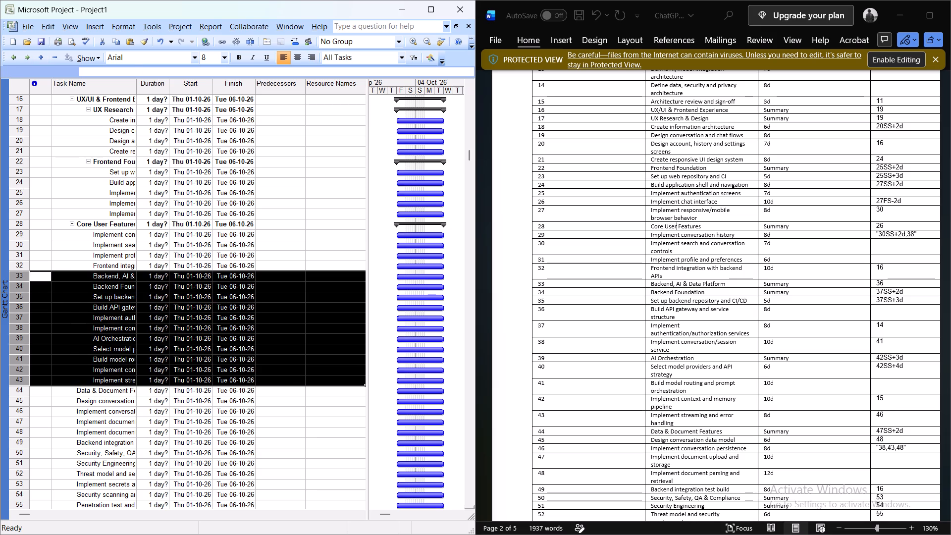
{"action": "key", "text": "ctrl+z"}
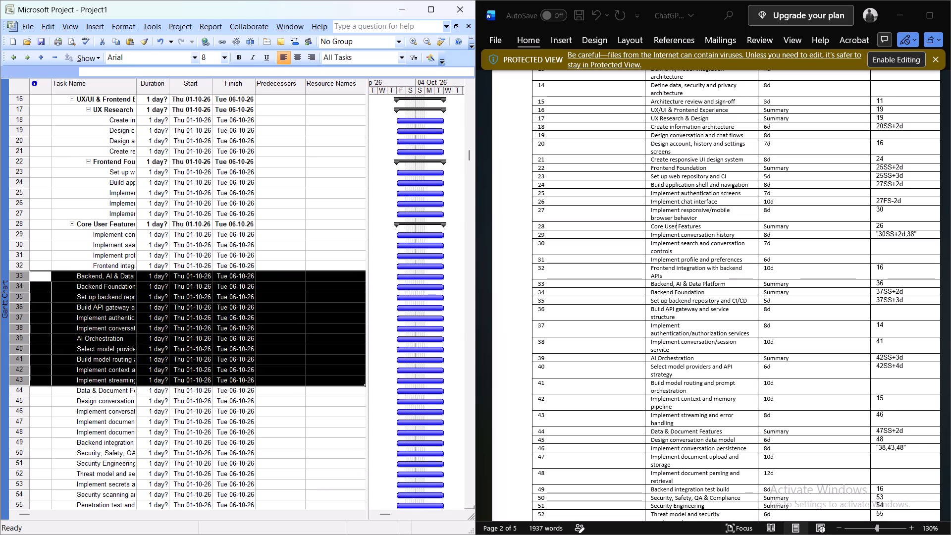
Indent tasks 34 to 43 one level beneath task 33, Backend, AI & Data Platform.
{"action": "left_click", "coordinate": [20, 287]}
{"action": "left_click", "coordinate": [83, 300]}
{"action": "left_click_drag", "start_coordinate": [23, 286], "coordinate": [24, 331]}
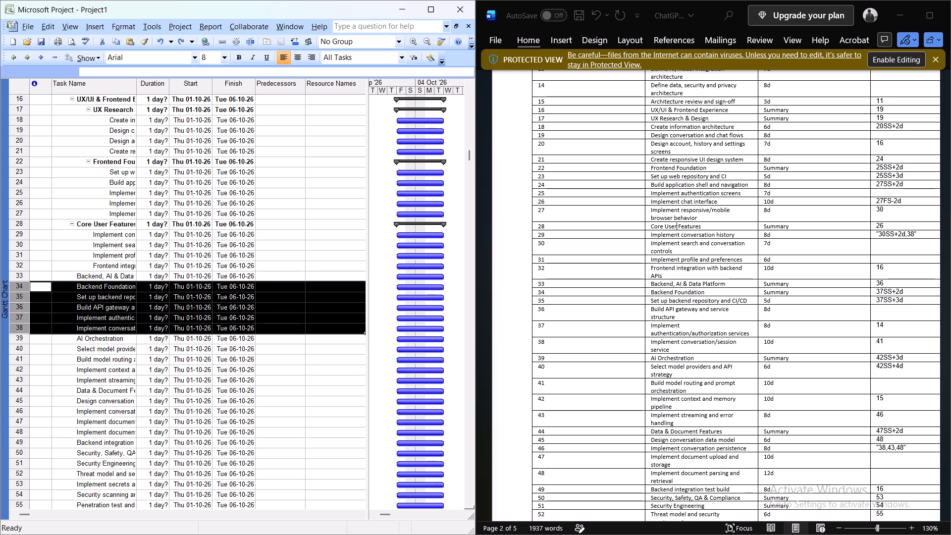
{"action": "left_click_drag", "start_coordinate": [24, 331], "coordinate": [24, 378]}
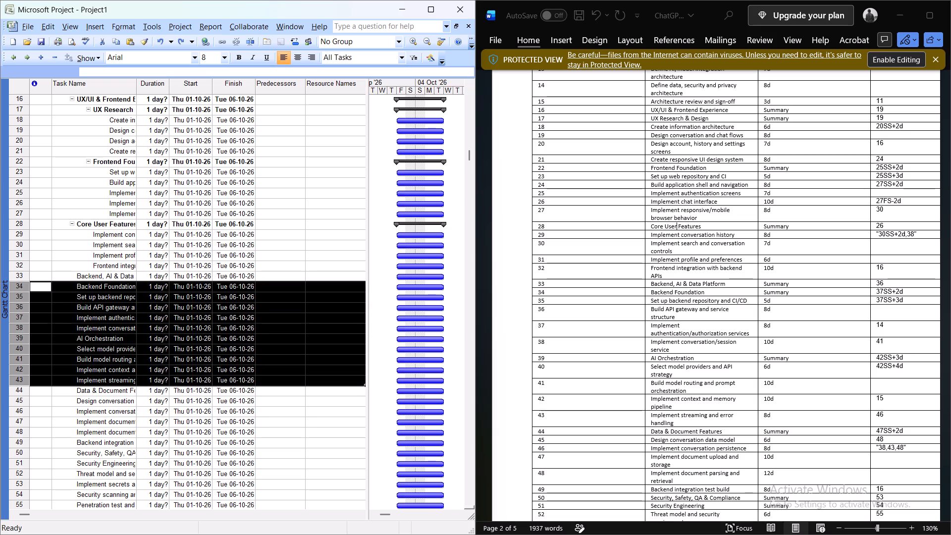
{"action": "left_click", "coordinate": [26, 58]}
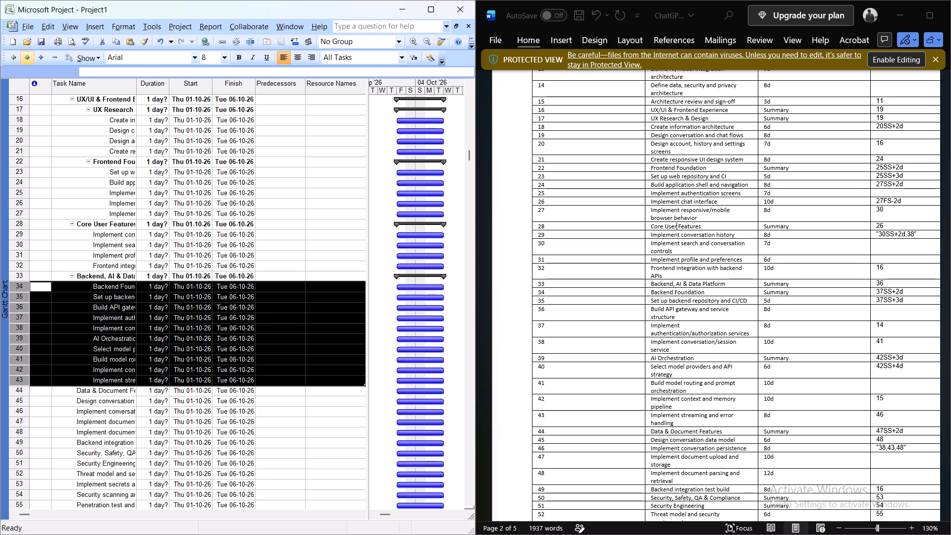
{"action": "left_click", "coordinate": [166, 328]}
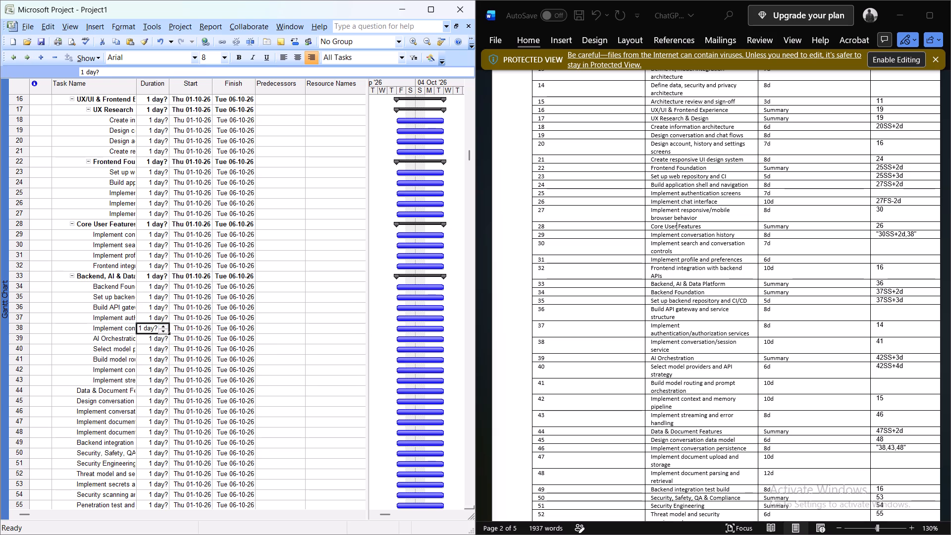
Indent tasks 35 to 38 one further level beneath task 34, Backend Foundation.
{"action": "left_click_drag", "start_coordinate": [22, 296], "coordinate": [21, 317]}
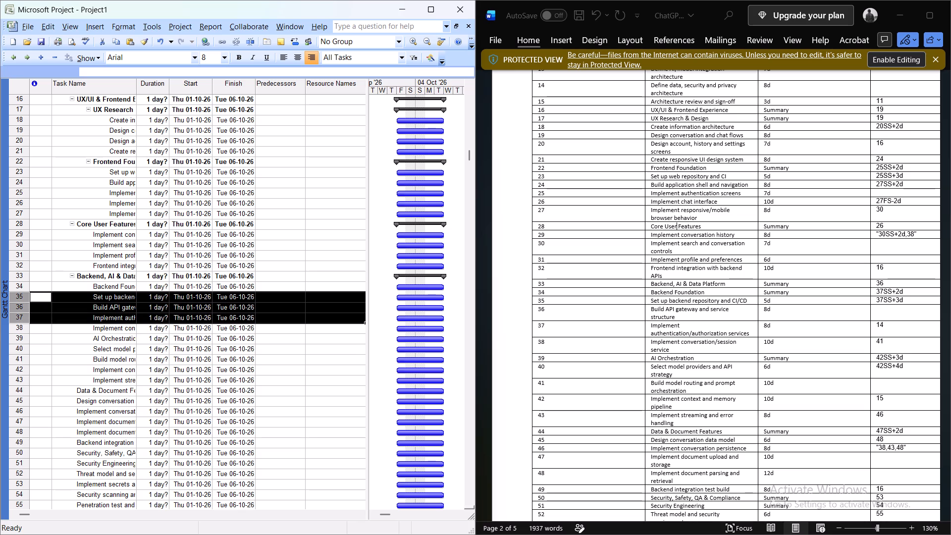
{"action": "left_click_drag", "start_coordinate": [21, 317], "coordinate": [21, 327]}
{"action": "left_click", "coordinate": [24, 61]}
{"action": "left_click", "coordinate": [79, 344]}
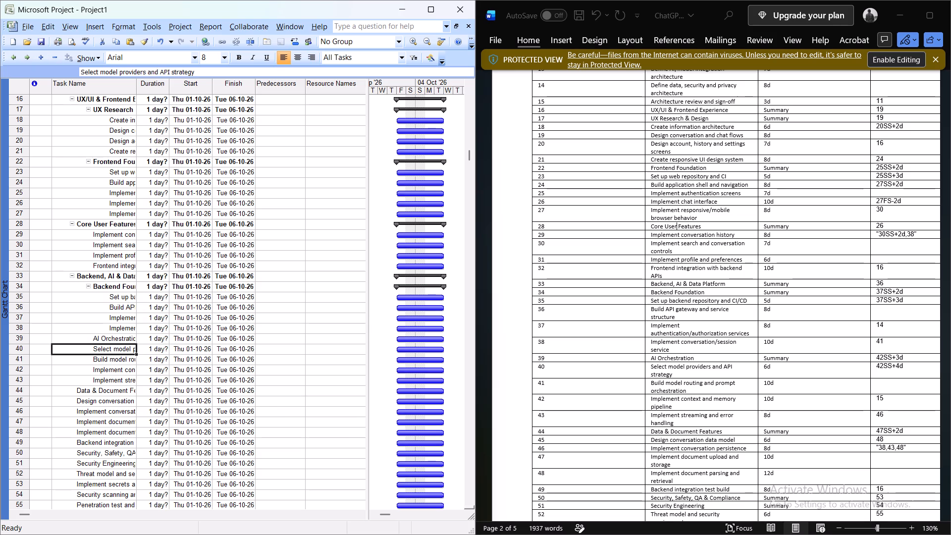
Indent tasks 40 to 43 one further level beneath task 39, AI Orchestration.
{"action": "left_click_drag", "start_coordinate": [16, 349], "coordinate": [26, 380]}
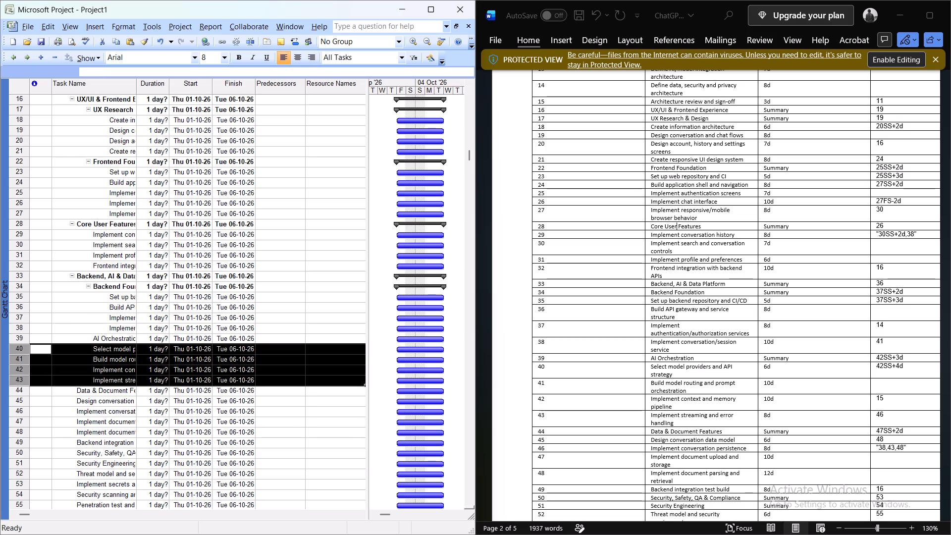
{"action": "left_click_drag", "start_coordinate": [26, 380], "coordinate": [27, 378]}
{"action": "left_click", "coordinate": [24, 64]}
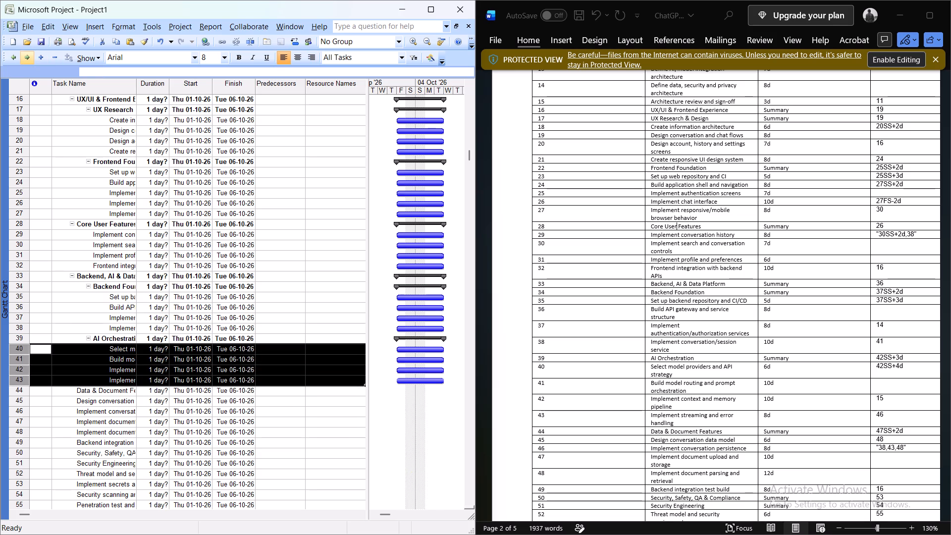
Indent tasks 45 to 49 one level beneath task 44, Data & Document Features.
{"action": "left_click", "coordinate": [118, 326]}
{"action": "scroll", "coordinate": [118, 326], "scroll_direction": "down", "scroll_amount": 1}
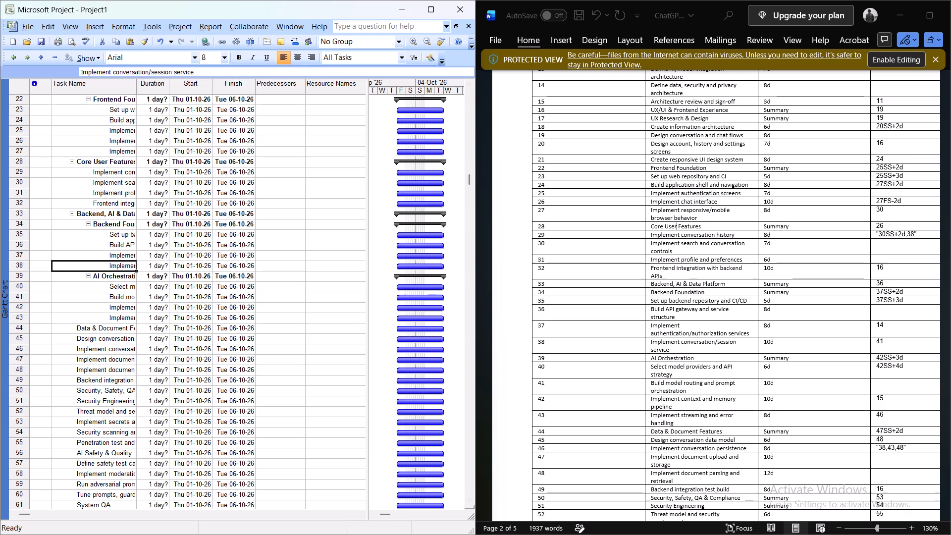
{"action": "scroll", "coordinate": [332, 459], "scroll_direction": "down", "scroll_amount": 1}
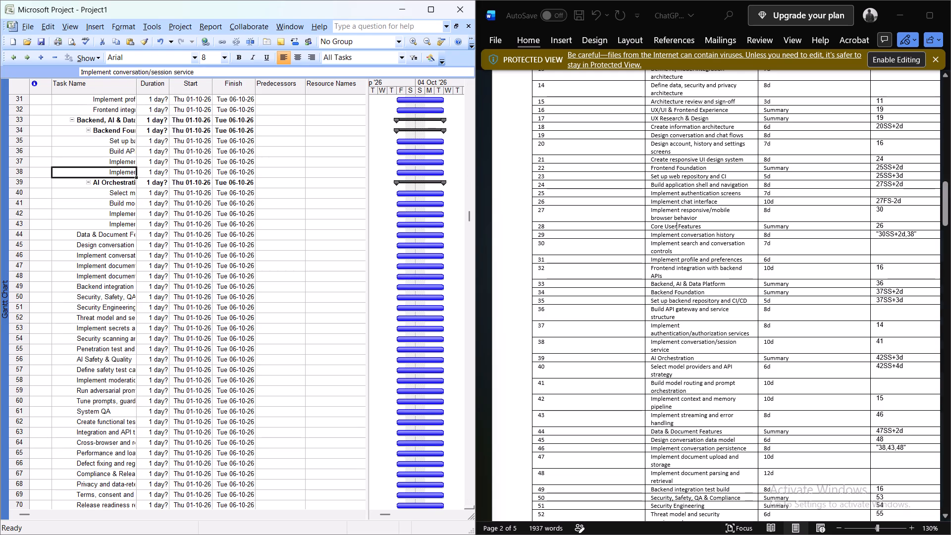
{"action": "scroll", "coordinate": [798, 420], "scroll_direction": "down", "scroll_amount": 2}
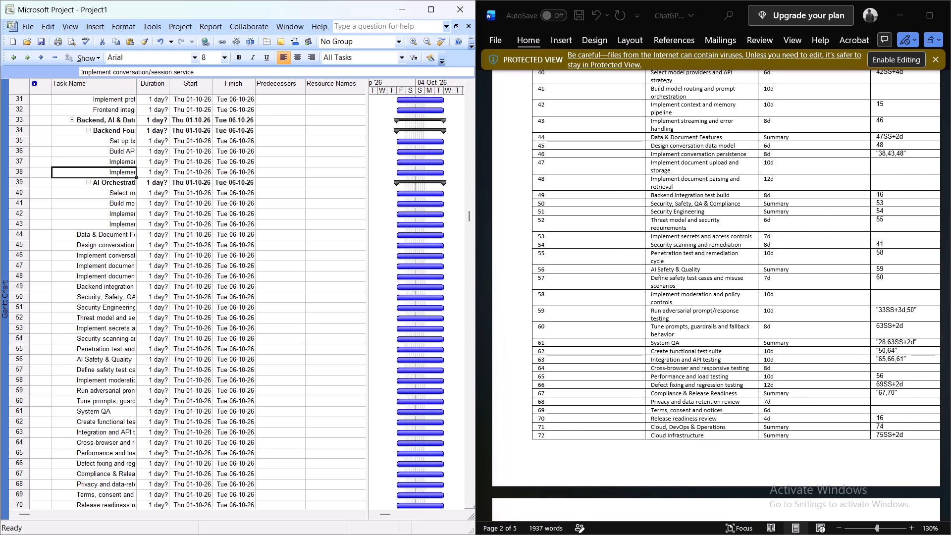
{"action": "left_click_drag", "start_coordinate": [19, 245], "coordinate": [19, 278]}
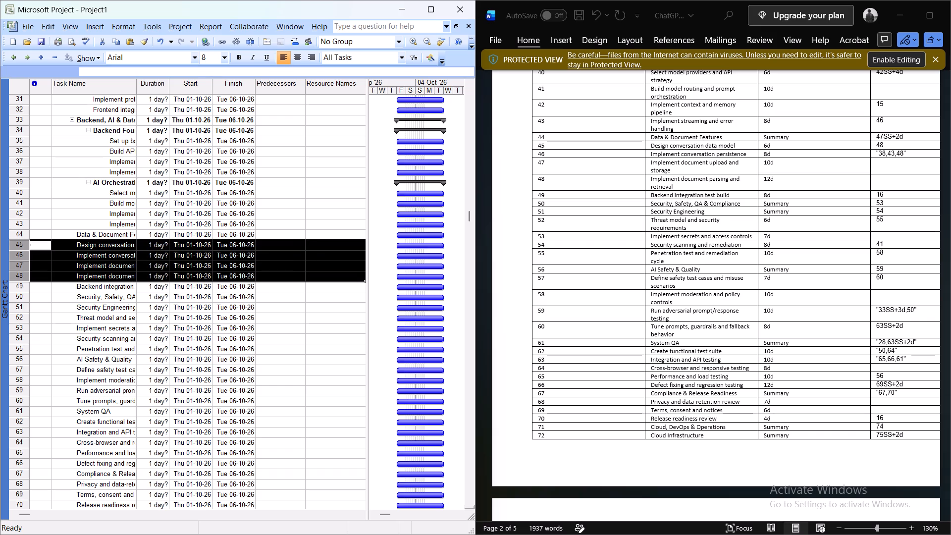
{"action": "left_click", "coordinate": [26, 56]}
{"action": "left_click", "coordinate": [186, 269]}
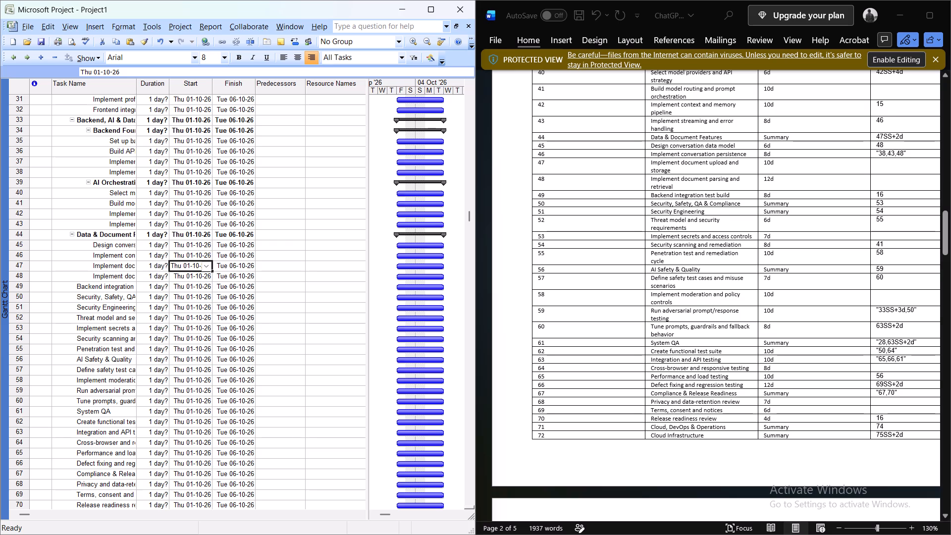
{"action": "left_click", "coordinate": [19, 283]}
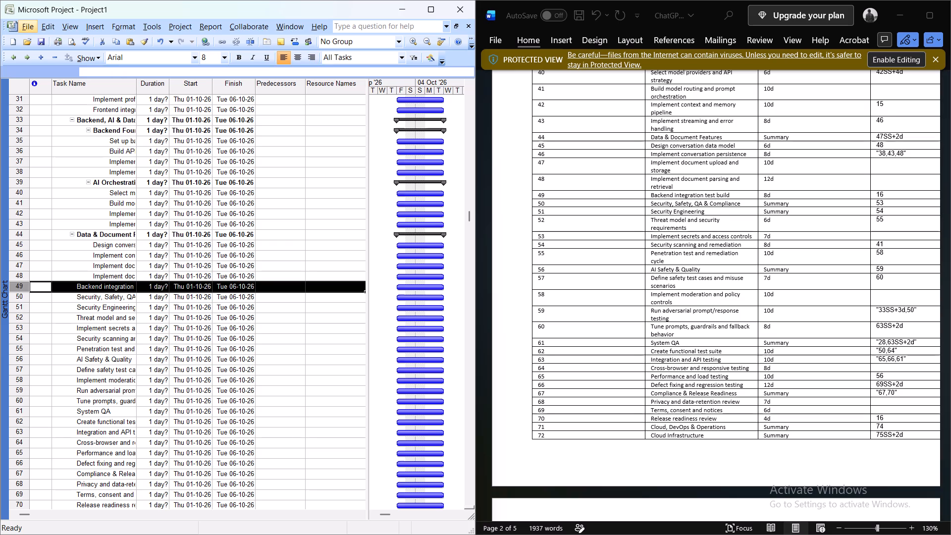
{"action": "left_click", "coordinate": [26, 58]}
{"action": "left_click", "coordinate": [121, 271]}
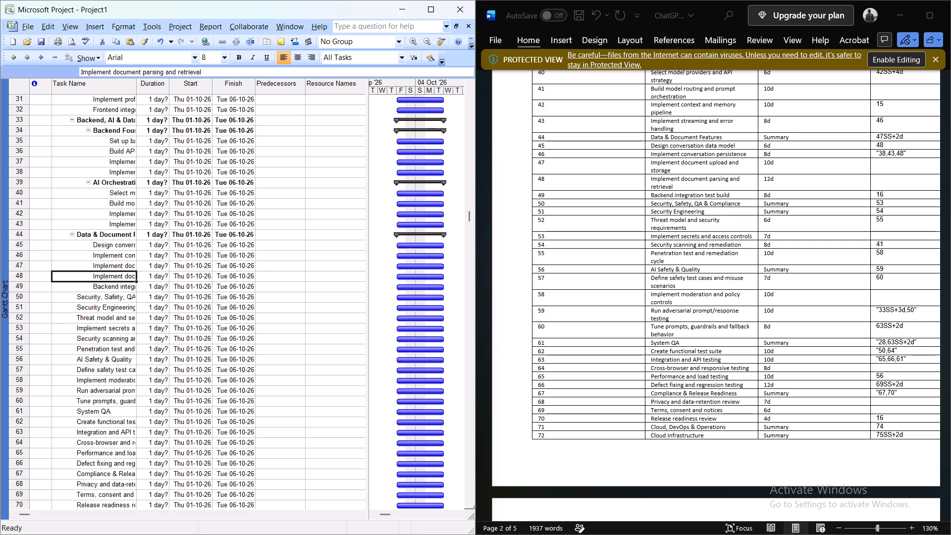
Indent tasks 51 to 60 one level beneath task 50, Security, Safety, QA & Compliance.
{"action": "left_click", "coordinate": [124, 338]}
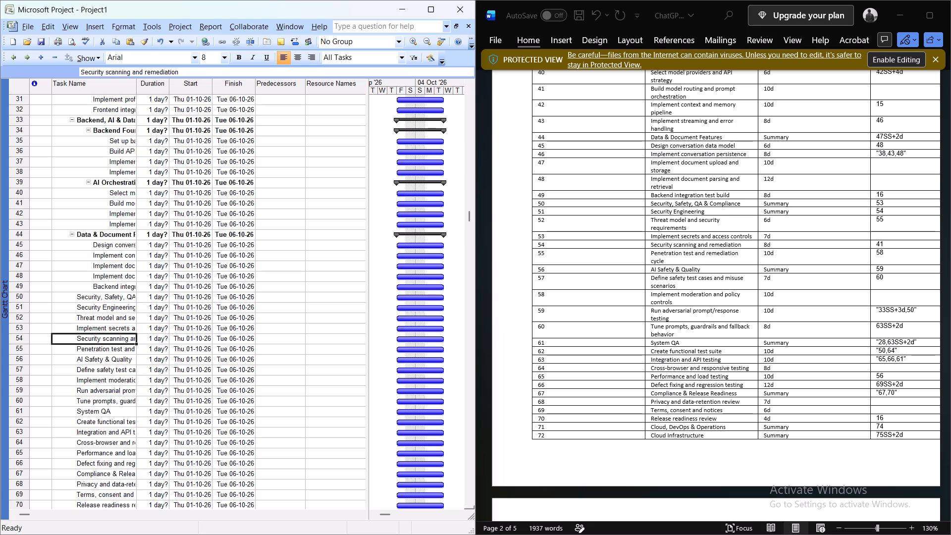
{"action": "left_click", "coordinate": [17, 305]}
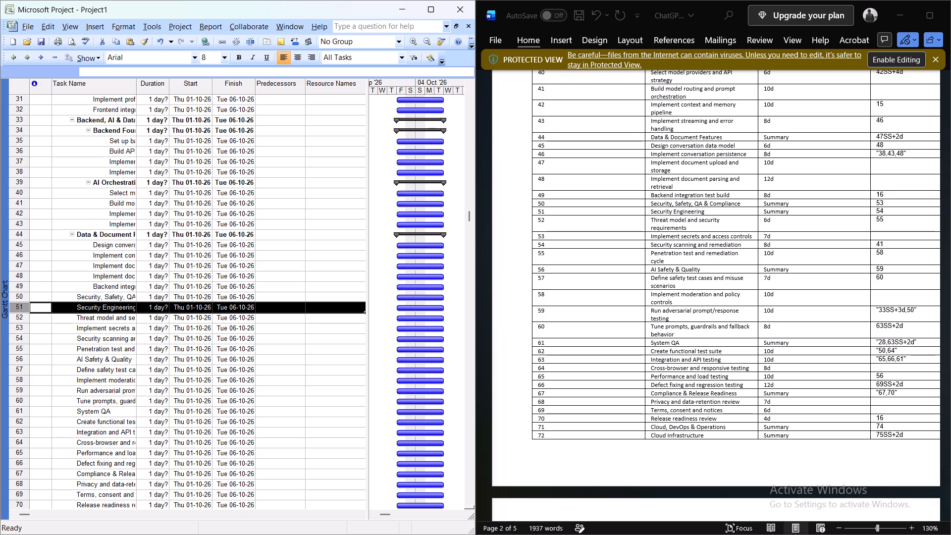
{"action": "left_click", "coordinate": [56, 300]}
{"action": "left_click_drag", "start_coordinate": [23, 307], "coordinate": [11, 358]}
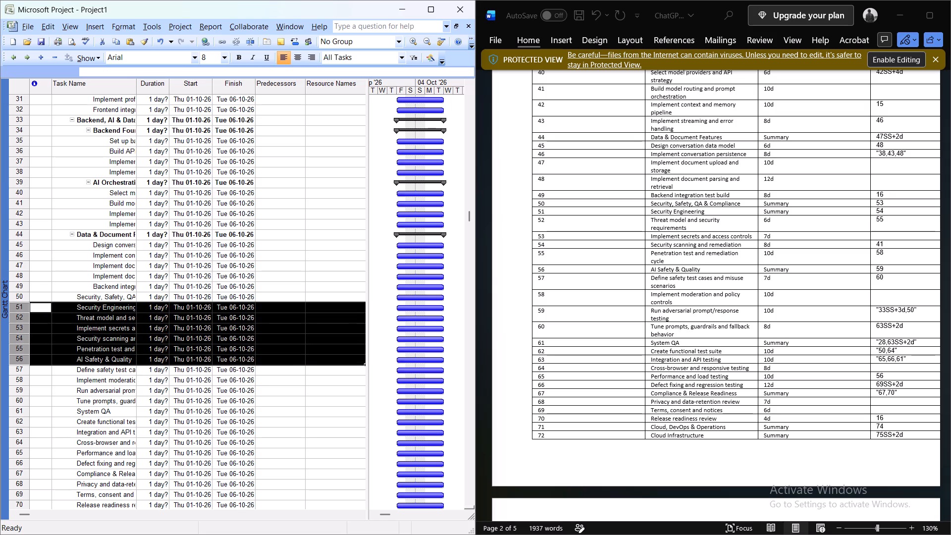
{"action": "left_click_drag", "start_coordinate": [11, 358], "coordinate": [12, 398]}
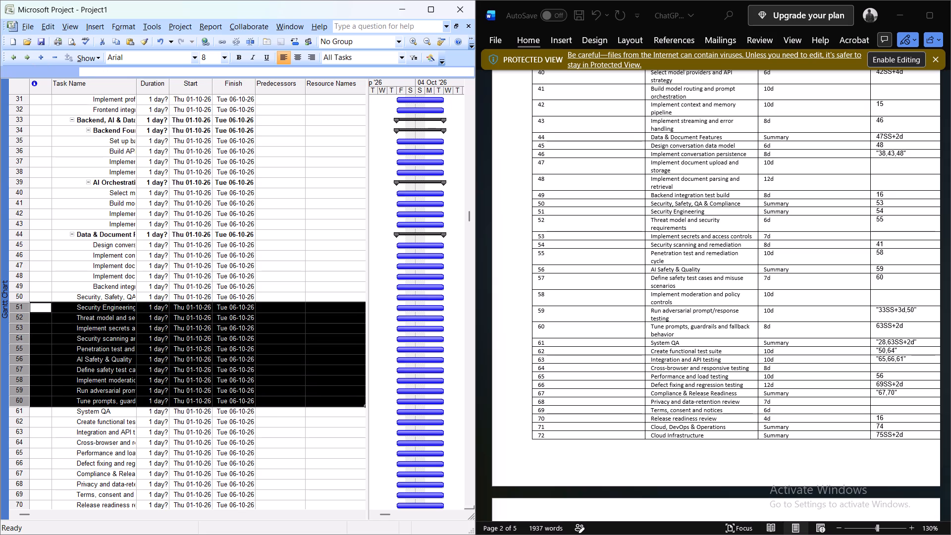
{"action": "left_click", "coordinate": [28, 56]}
{"action": "left_click", "coordinate": [106, 314]}
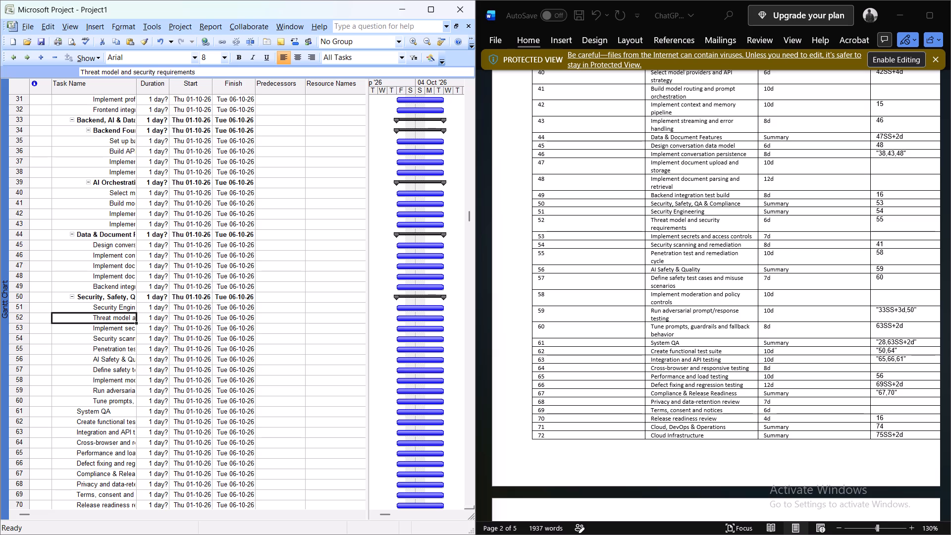
Indent tasks 52 to 55 one further level beneath task 51, Security Engineering.
{"action": "left_click", "coordinate": [20, 317]}
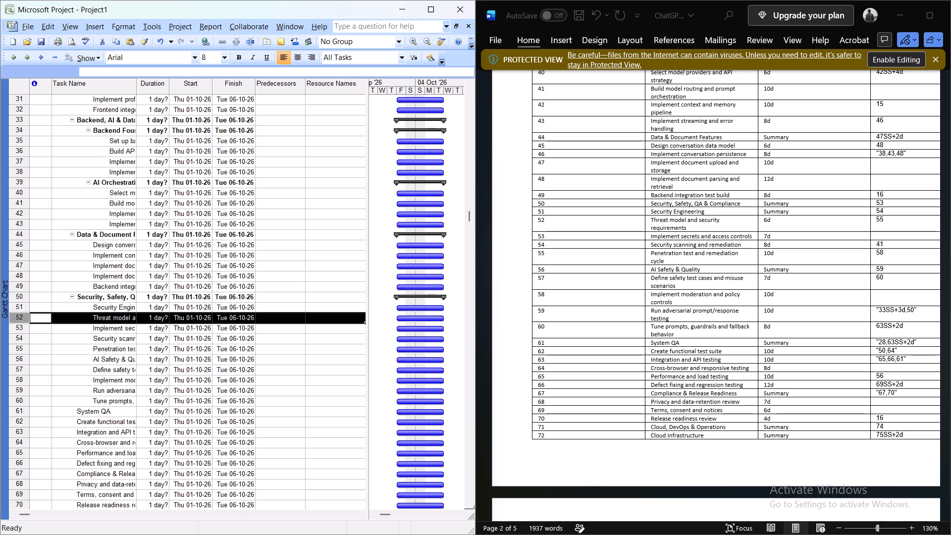
{"action": "left_click", "coordinate": [19, 318]}
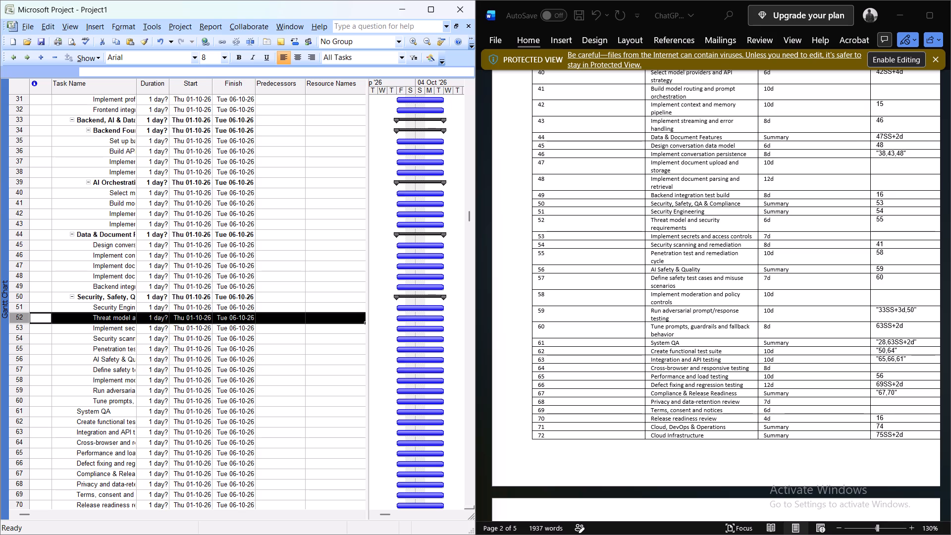
{"action": "left_click", "coordinate": [32, 316]}
{"action": "left_click_drag", "start_coordinate": [20, 315], "coordinate": [19, 342]}
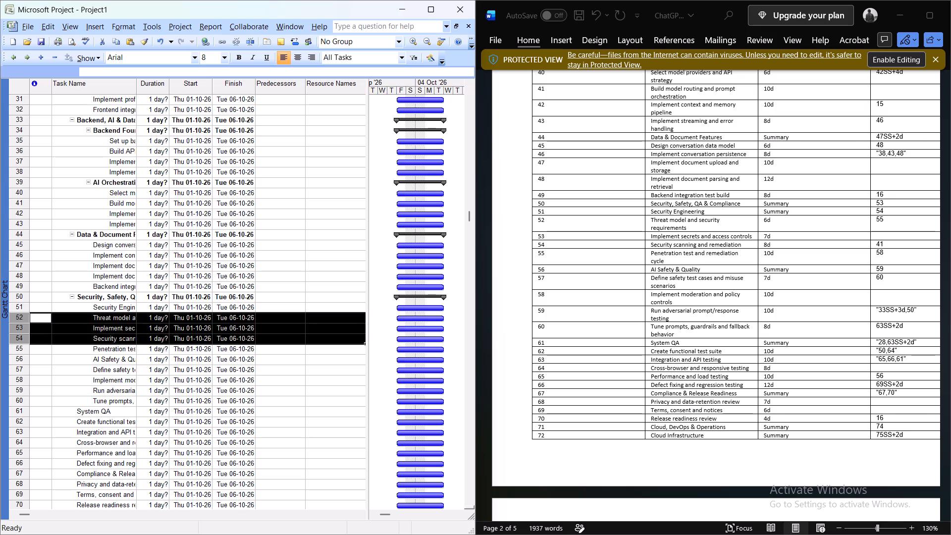
{"action": "left_click_drag", "start_coordinate": [19, 342], "coordinate": [19, 351]}
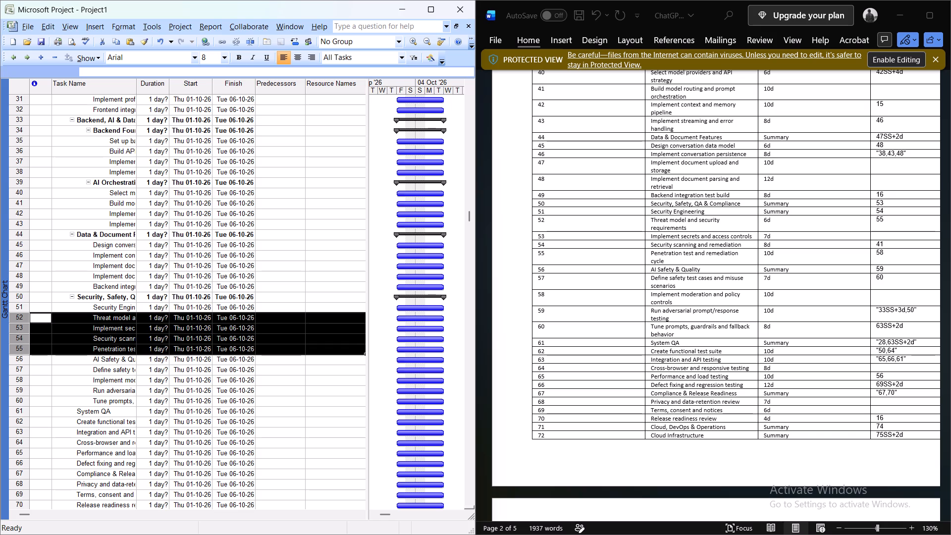
{"action": "left_click", "coordinate": [28, 60]}
{"action": "left_click", "coordinate": [107, 424]}
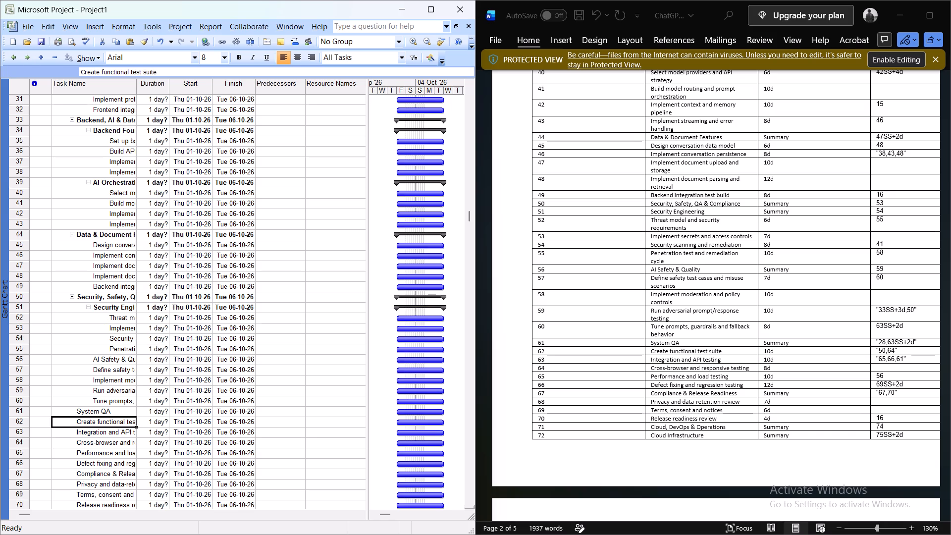
Widen the Task Name column so more of each task name can be read.
{"action": "left_click_drag", "start_coordinate": [137, 87], "coordinate": [212, 108]}
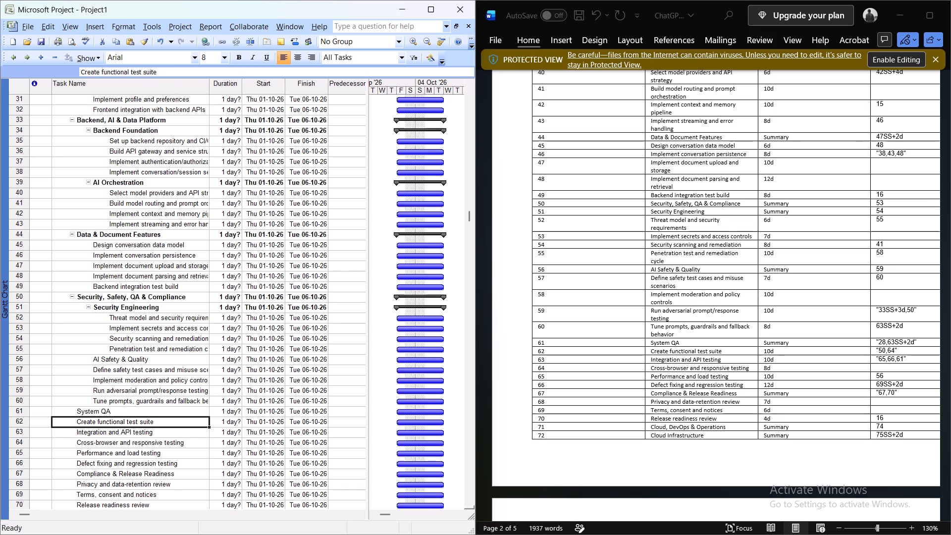
Indent tasks 57 to 60 one further level beneath task 56, AI Safety & Quality.
{"action": "left_click", "coordinate": [123, 295]}
{"action": "left_click", "coordinate": [111, 391]}
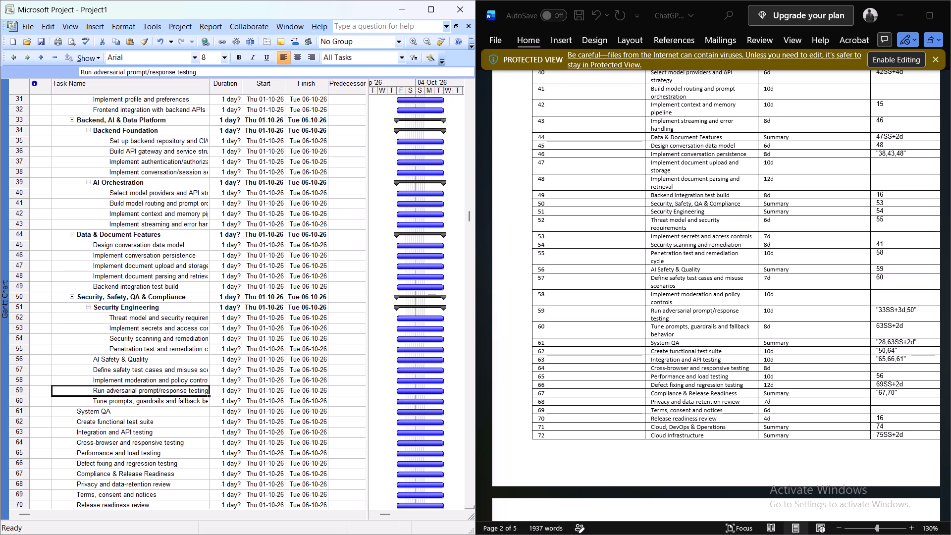
{"action": "left_click_drag", "start_coordinate": [23, 369], "coordinate": [22, 398]}
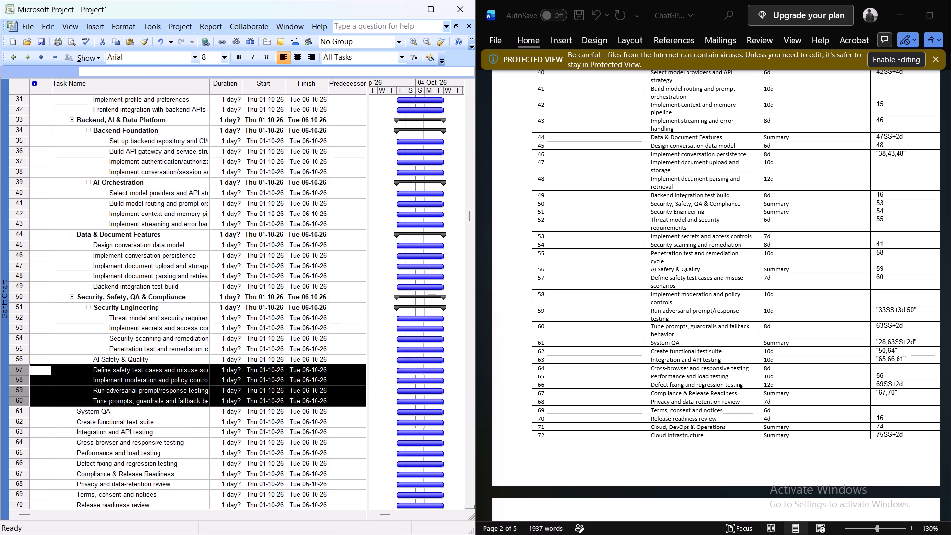
{"action": "left_click_drag", "start_coordinate": [22, 398], "coordinate": [23, 396]}
{"action": "left_click", "coordinate": [27, 57]}
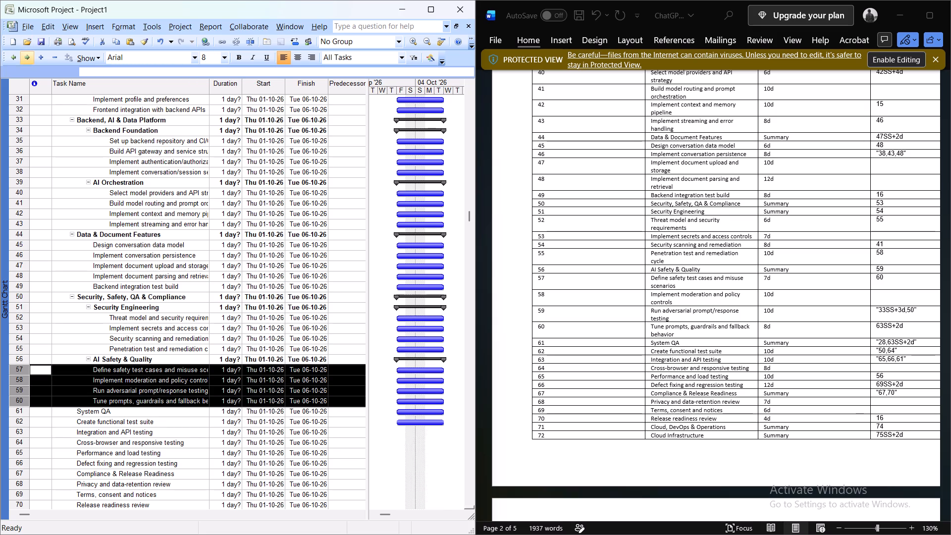
{"action": "left_click", "coordinate": [170, 300]}
Indent tasks 62 to 66 one level beneath task 61, System QA.
{"action": "scroll", "coordinate": [170, 300], "scroll_direction": "down", "scroll_amount": 8}
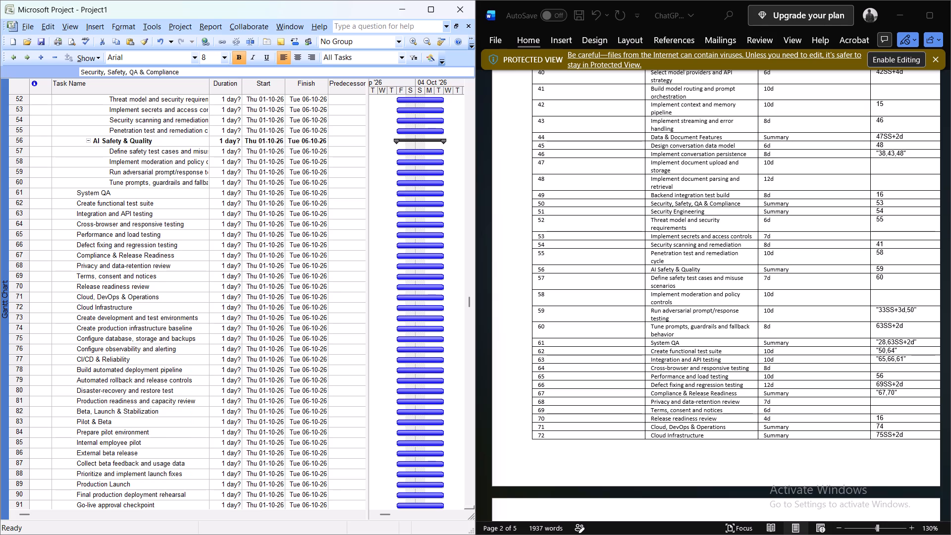
{"action": "left_click_drag", "start_coordinate": [21, 206], "coordinate": [18, 236]}
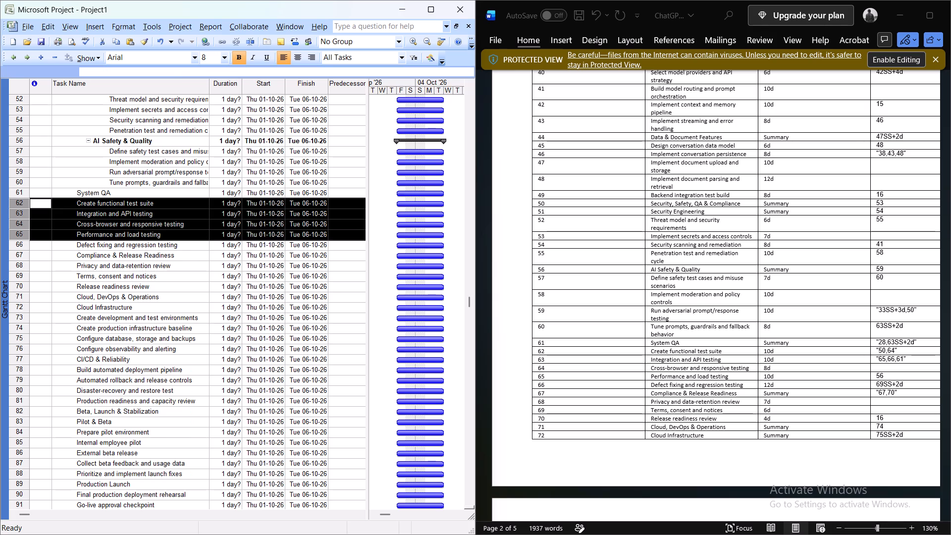
{"action": "left_click_drag", "start_coordinate": [18, 236], "coordinate": [13, 242]}
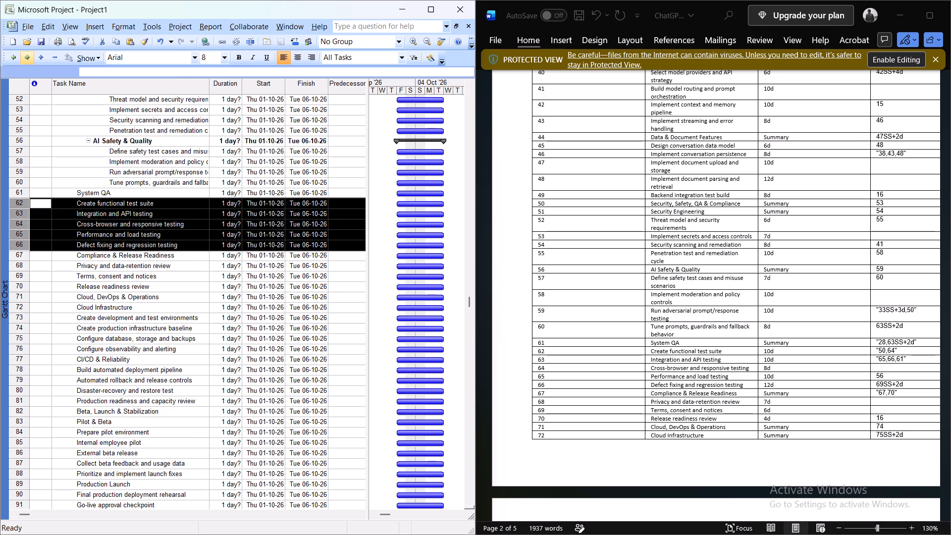
{"action": "left_click", "coordinate": [29, 55]}
{"action": "left_click", "coordinate": [146, 269]}
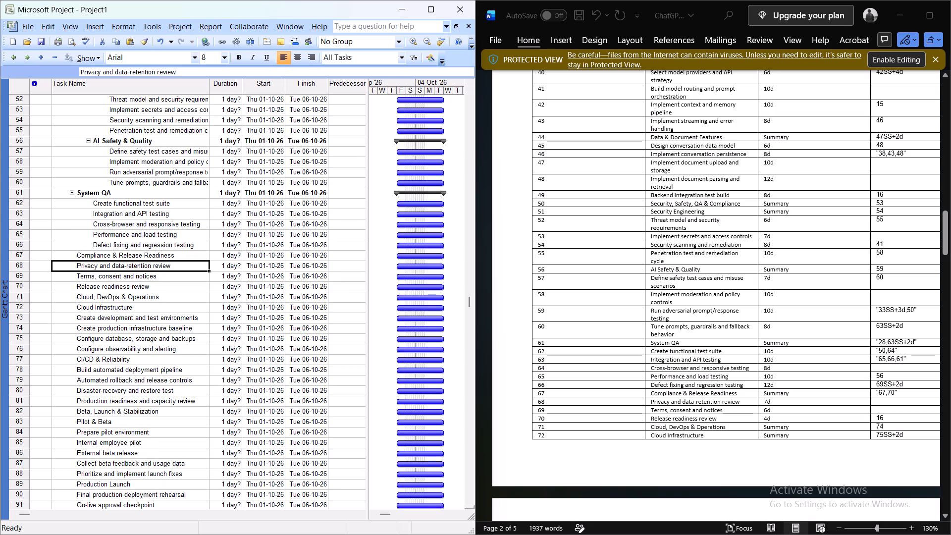
Indent tasks 68 to 71 one level beneath task 67, Compliance & Release Readiness.
{"action": "scroll", "coordinate": [316, 329], "scroll_direction": "up", "scroll_amount": 2}
{"action": "scroll", "coordinate": [316, 329], "scroll_direction": "down", "scroll_amount": 4}
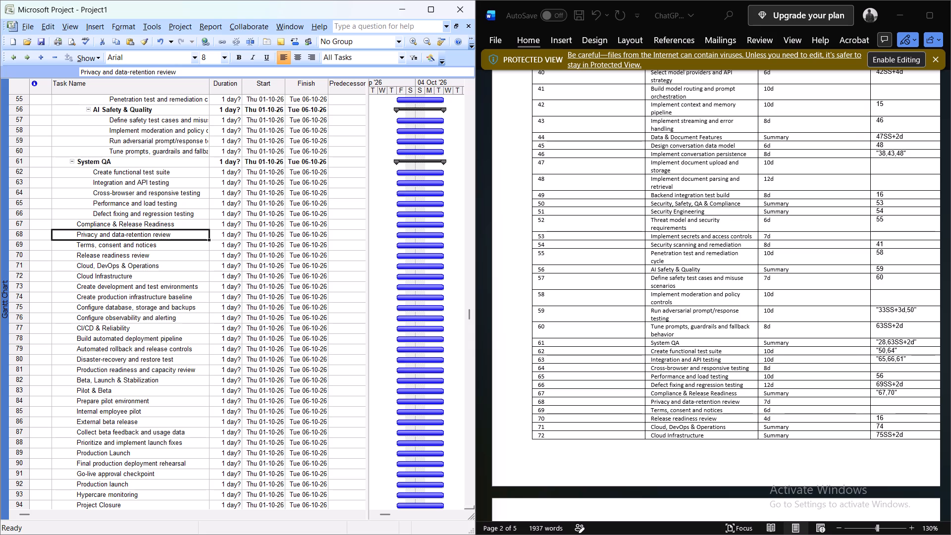
{"action": "scroll", "coordinate": [739, 457], "scroll_direction": "down", "scroll_amount": 2}
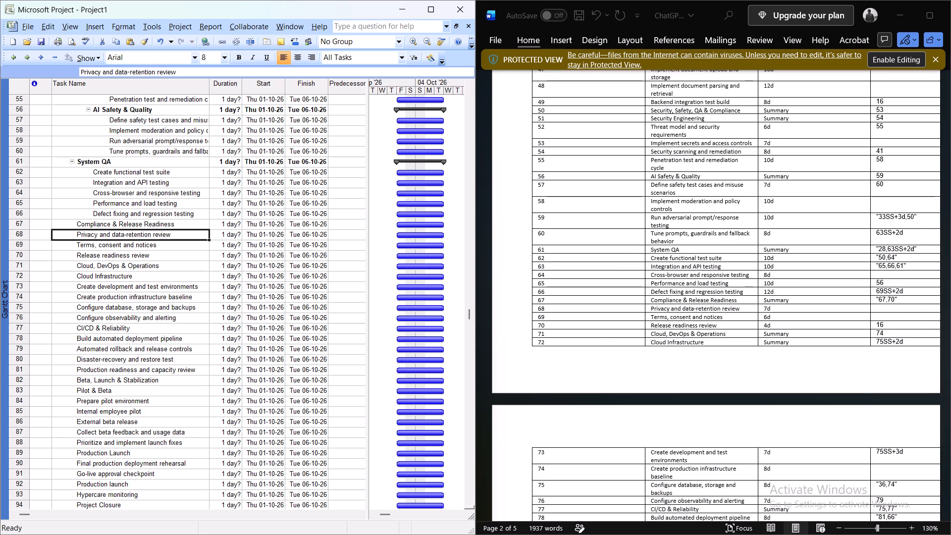
{"action": "left_click_drag", "start_coordinate": [21, 234], "coordinate": [21, 263]}
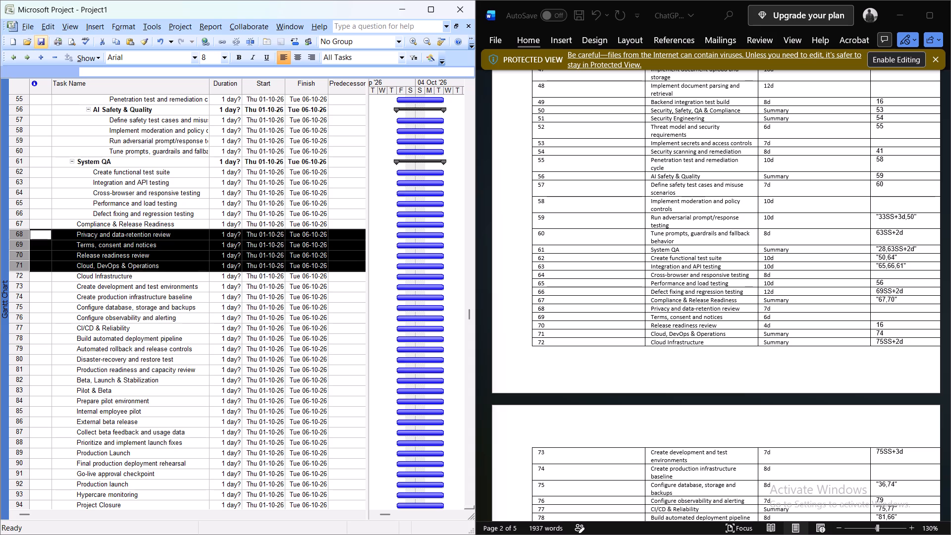
{"action": "left_click", "coordinate": [20, 63]}
{"action": "left_click", "coordinate": [213, 316]}
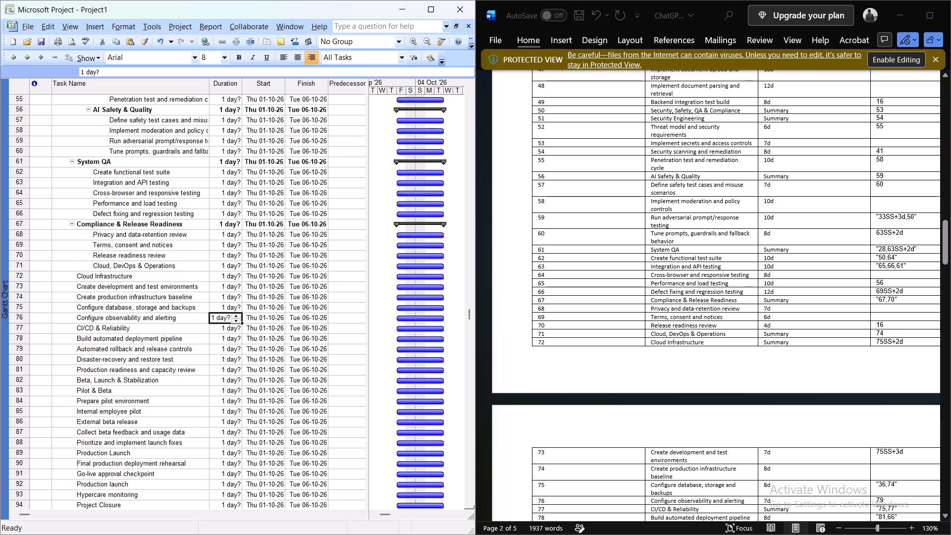
Check the summaries in the Word table and outdent task 71, Cloud, DevOps & Operations, one level.
{"action": "scroll", "coordinate": [705, 519], "scroll_direction": "down", "scroll_amount": 1}
{"action": "scroll", "coordinate": [705, 519], "scroll_direction": "up", "scroll_amount": 1}
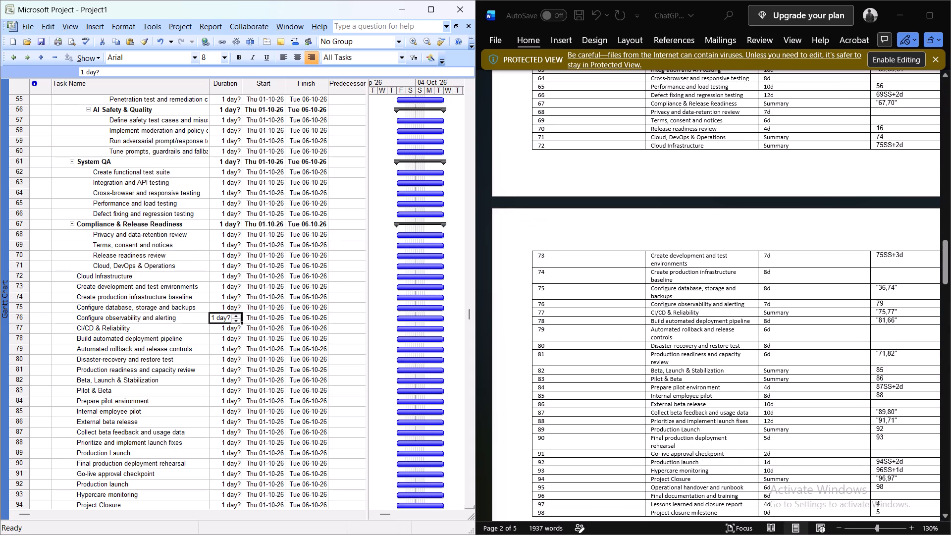
{"action": "scroll", "coordinate": [705, 519], "scroll_direction": "up", "scroll_amount": 4}
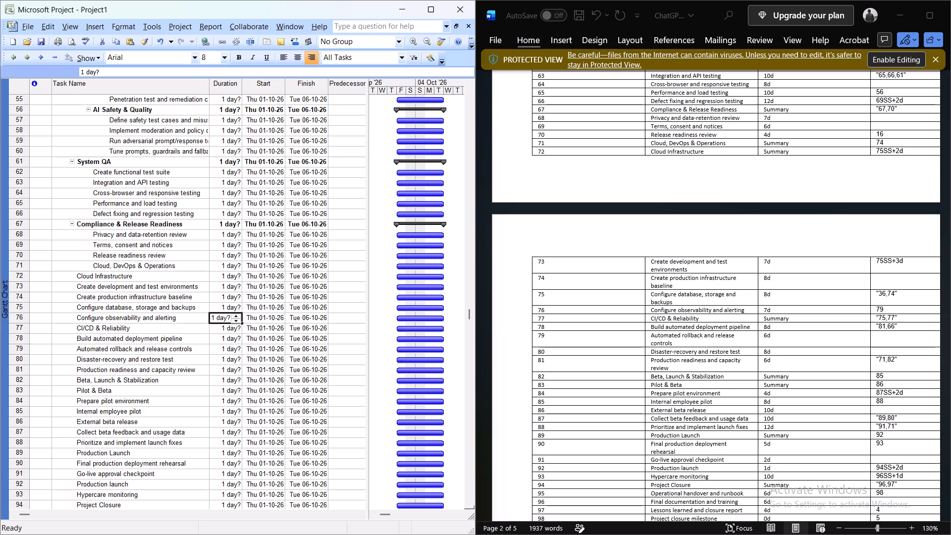
{"action": "left_click", "coordinate": [18, 267]}
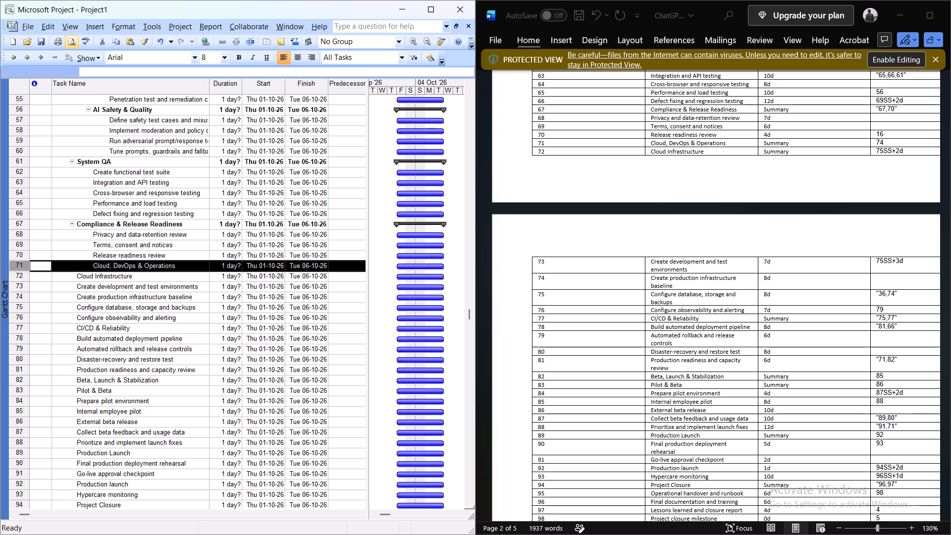
{"action": "left_click", "coordinate": [18, 56]}
{"action": "left_click", "coordinate": [118, 342]}
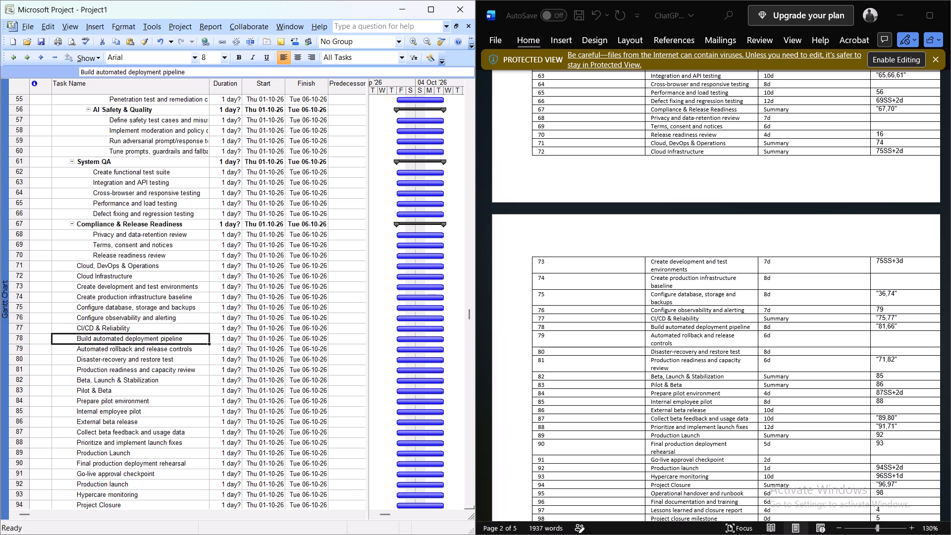
Indent tasks 72 to 81 one level beneath task 71, Cloud, DevOps & Operations.
{"action": "left_click_drag", "start_coordinate": [14, 274], "coordinate": [15, 361]}
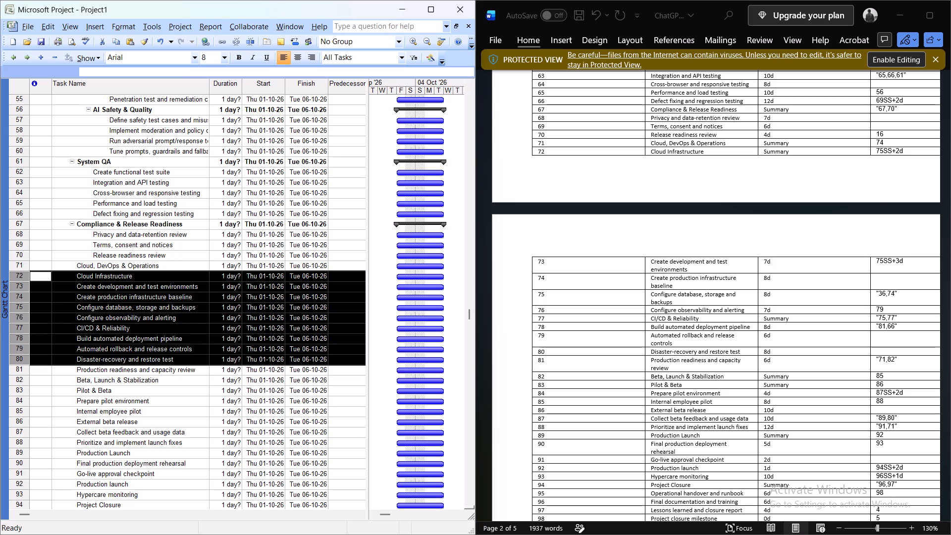
{"action": "left_click_drag", "start_coordinate": [15, 361], "coordinate": [15, 367]}
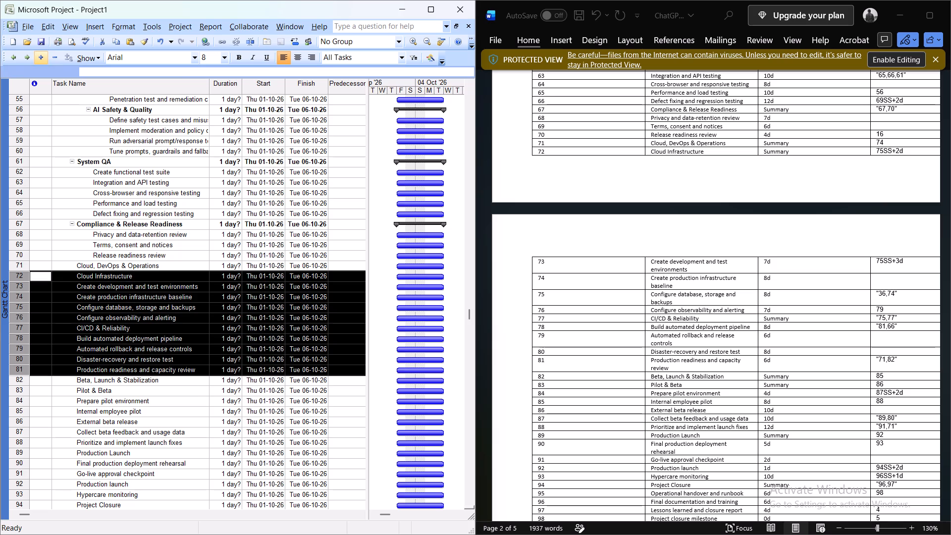
{"action": "left_click", "coordinate": [28, 56]}
{"action": "left_click", "coordinate": [139, 297]}
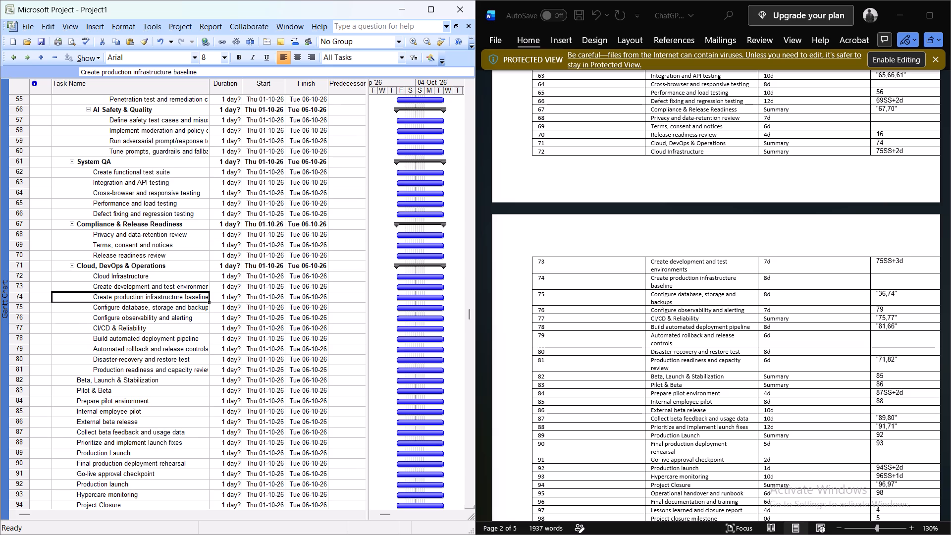
Indent tasks 73 to 76 one further level beneath task 72, Cloud Infrastructure.
{"action": "left_click_drag", "start_coordinate": [23, 288], "coordinate": [12, 317]}
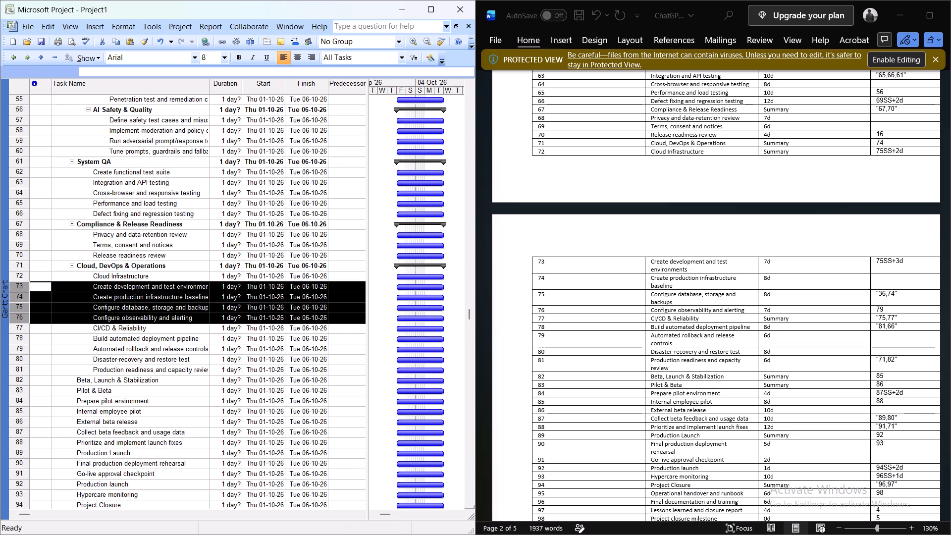
{"action": "left_click", "coordinate": [26, 53]}
{"action": "left_click", "coordinate": [157, 327]}
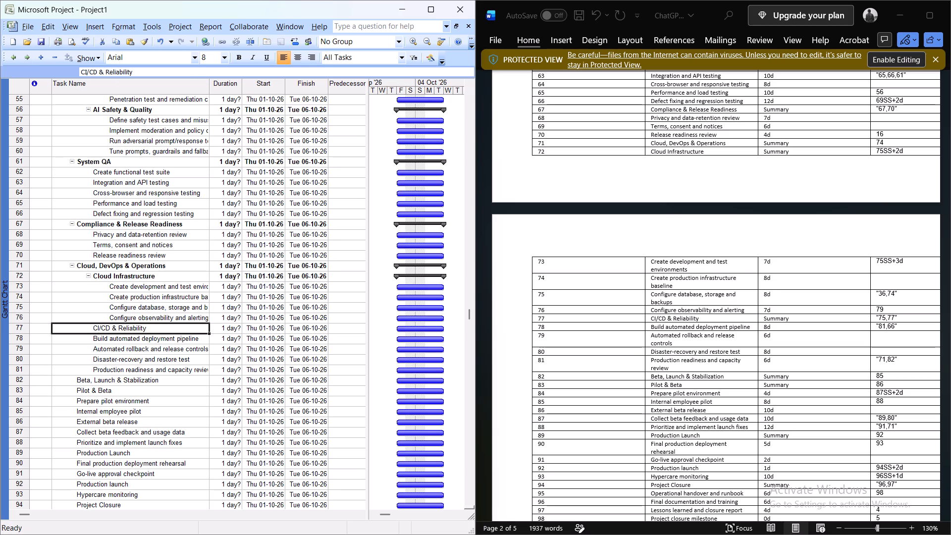
Indent tasks 78 to 81 one further level beneath task 77, CI/CD & Reliability.
{"action": "left_click_drag", "start_coordinate": [21, 340], "coordinate": [21, 370]}
{"action": "left_click", "coordinate": [25, 59]}
{"action": "left_click", "coordinate": [211, 420]}
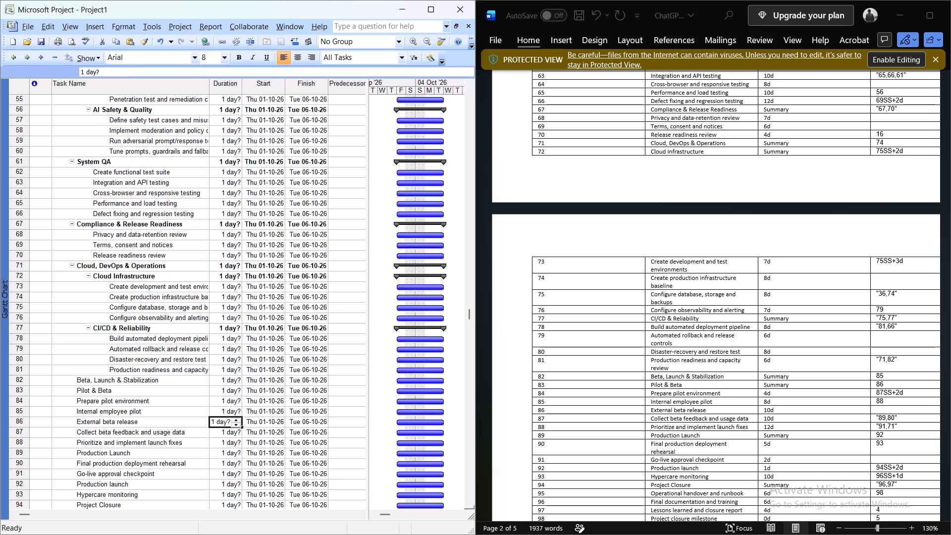
Indent tasks 83 to 98 one level beneath task 82, Beta, Launch & Stabilization.
{"action": "scroll", "coordinate": [211, 420], "scroll_direction": "down", "scroll_amount": 3}
{"action": "scroll", "coordinate": [704, 424], "scroll_direction": "down", "scroll_amount": 1}
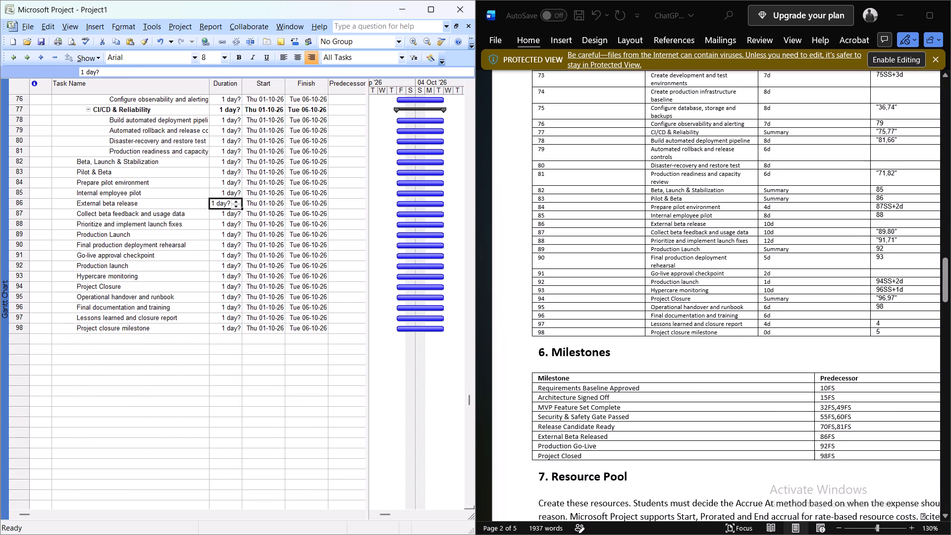
{"action": "scroll", "coordinate": [704, 424], "scroll_direction": "down", "scroll_amount": 1}
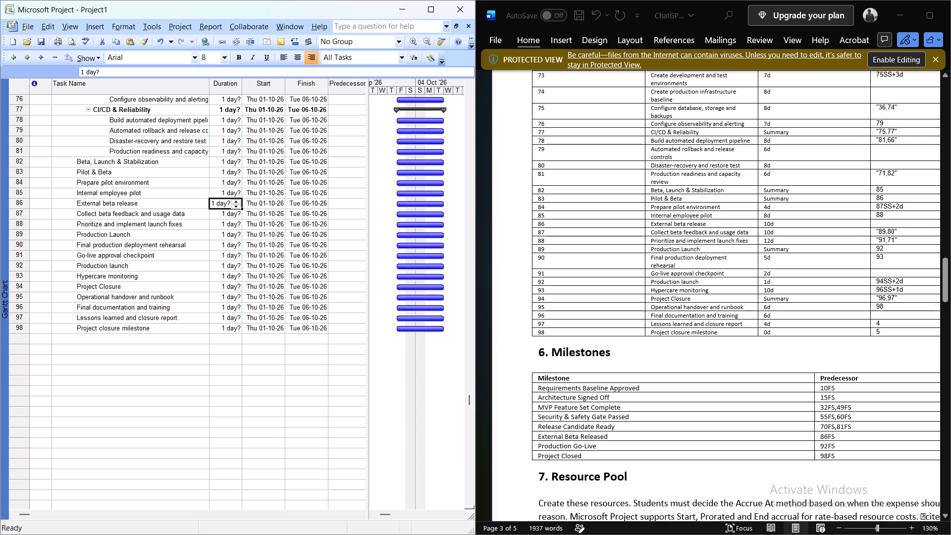
{"action": "left_click", "coordinate": [18, 161]}
{"action": "left_click_drag", "start_coordinate": [17, 171], "coordinate": [16, 324]}
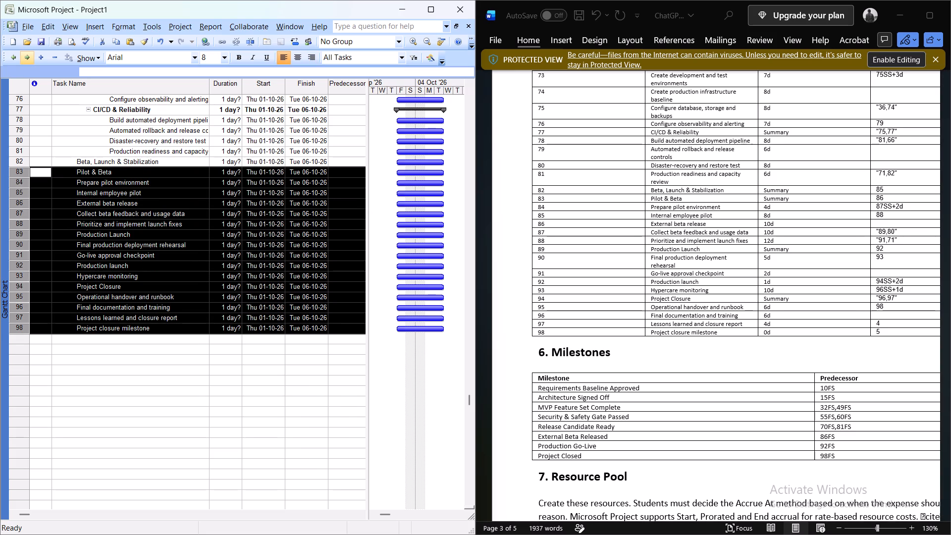
{"action": "left_click", "coordinate": [29, 61]}
{"action": "left_click", "coordinate": [116, 274]}
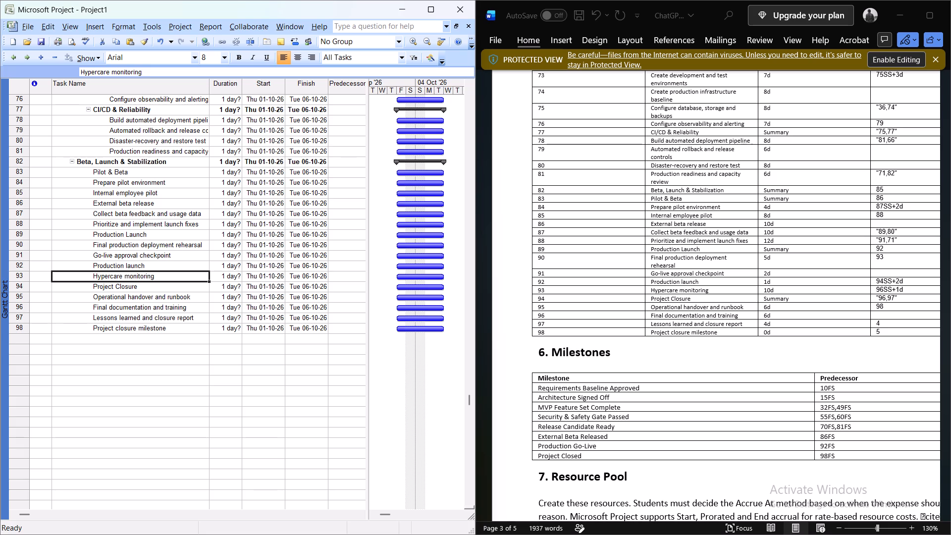
Indent tasks 84 to 88 one further level beneath task 83, Pilot & Beta.
{"action": "left_click_drag", "start_coordinate": [22, 183], "coordinate": [17, 223]}
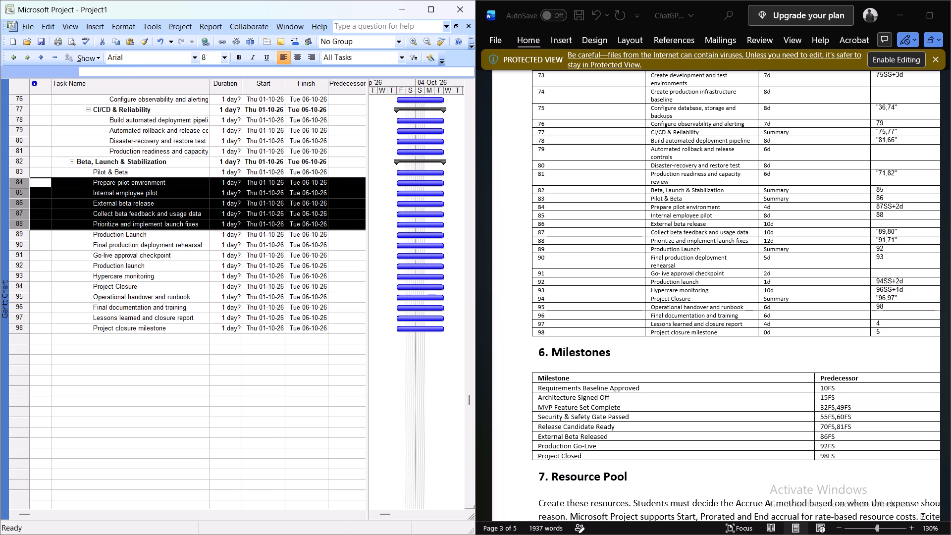
{"action": "left_click", "coordinate": [25, 53]}
{"action": "left_click", "coordinate": [100, 246]}
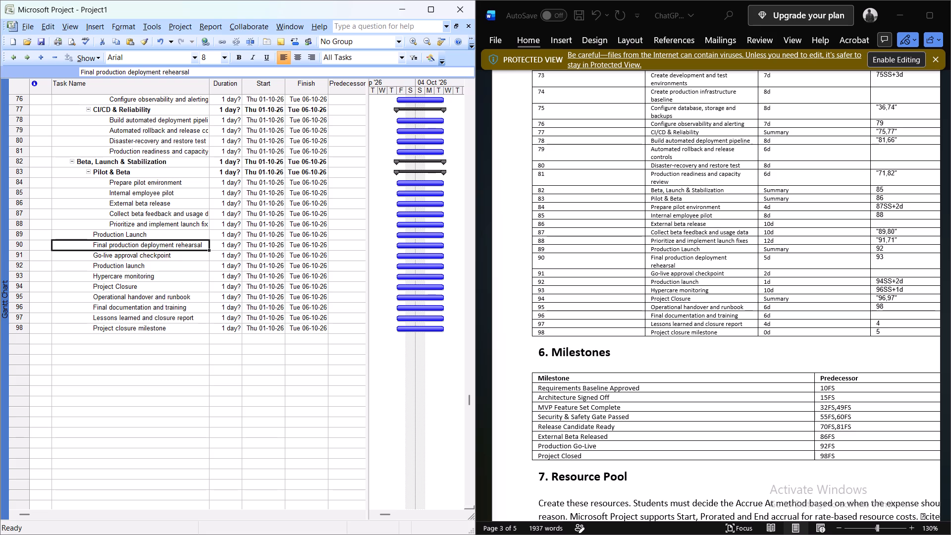
Indent tasks 90 to 93 one further level beneath task 89, Production Launch.
{"action": "left_click", "coordinate": [22, 245]}
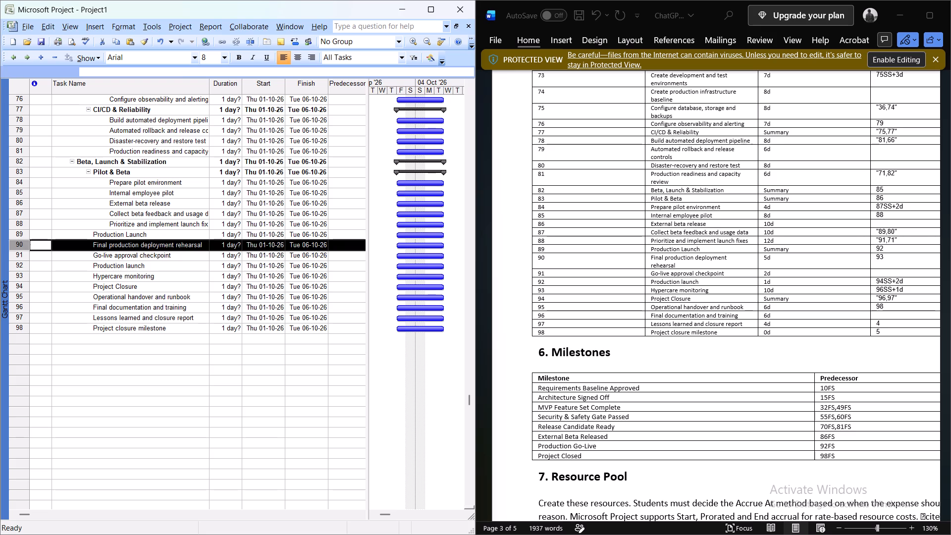
{"action": "left_click", "coordinate": [84, 276]}
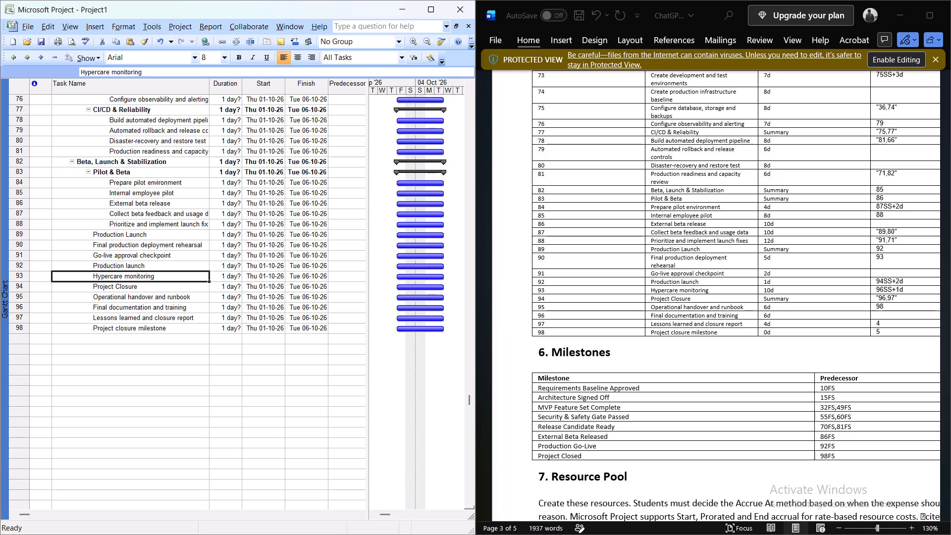
{"action": "left_click_drag", "start_coordinate": [21, 242], "coordinate": [17, 277]}
{"action": "left_click", "coordinate": [31, 62]}
{"action": "left_click", "coordinate": [142, 320]}
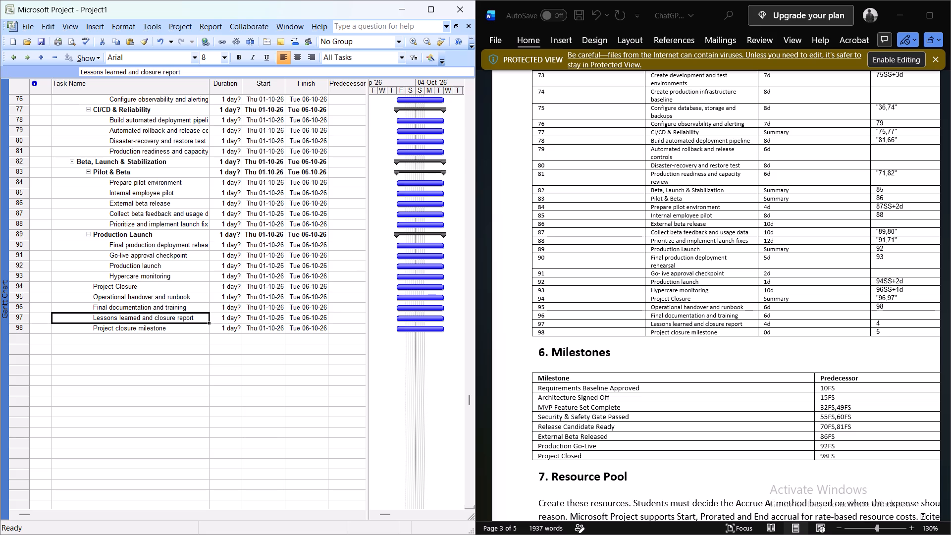
Indent tasks 95 to 98 one further level beneath task 94, Project Closure.
{"action": "left_click_drag", "start_coordinate": [17, 295], "coordinate": [19, 327]}
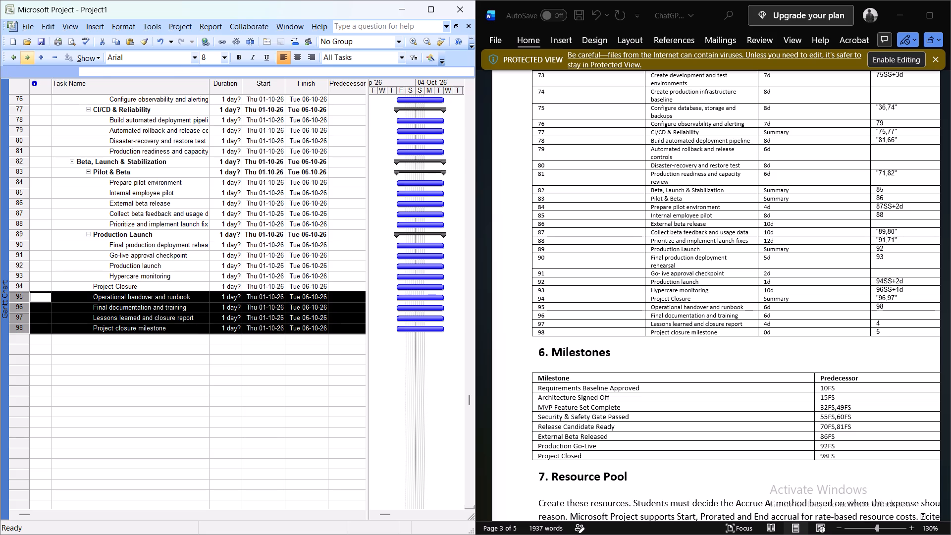
{"action": "left_click", "coordinate": [28, 62]}
{"action": "left_click", "coordinate": [130, 243]}
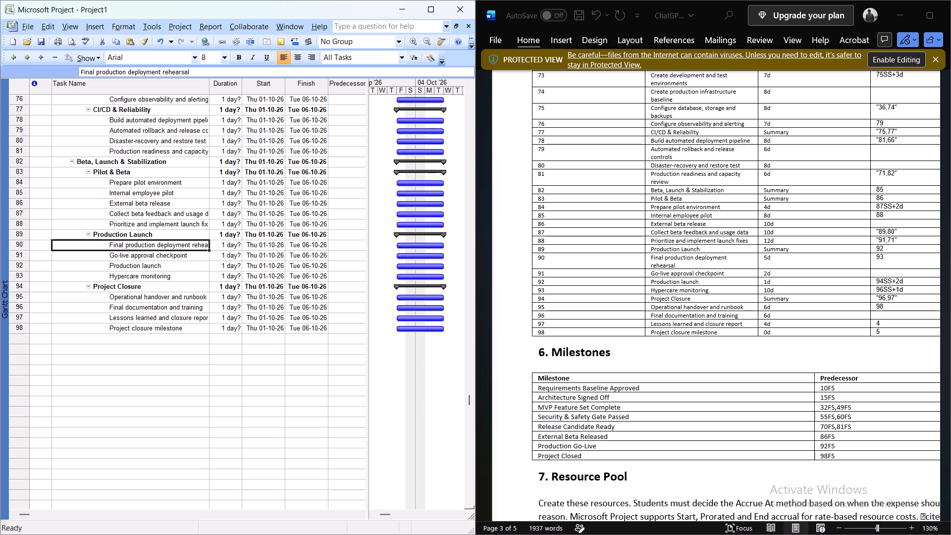
Following the Word table, set the Project Charter & Governance durations: task 3 to 5 days, tasks 4 and 5 to 4 days each.
{"action": "scroll", "coordinate": [201, 254], "scroll_direction": "up", "scroll_amount": 9}
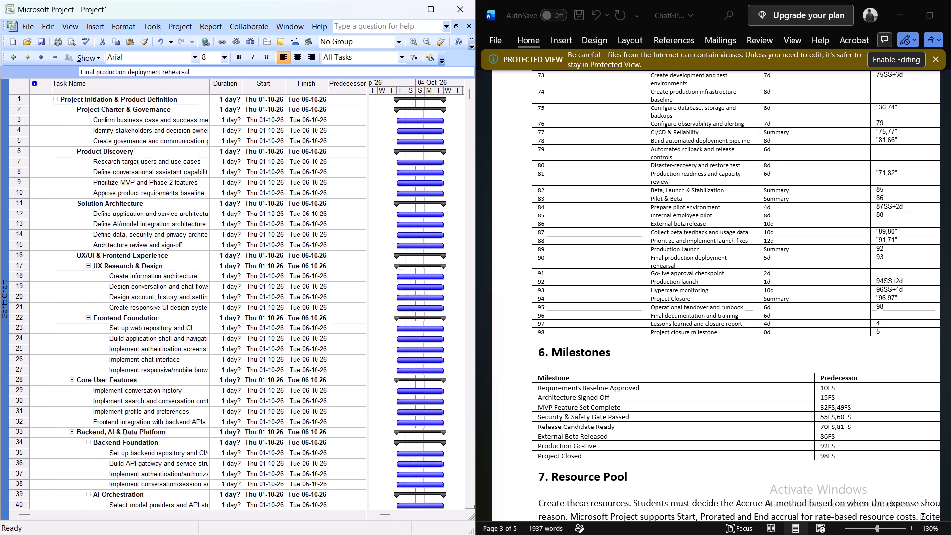
{"action": "scroll", "coordinate": [201, 254], "scroll_direction": "up", "scroll_amount": 3}
{"action": "left_click", "coordinate": [232, 121]}
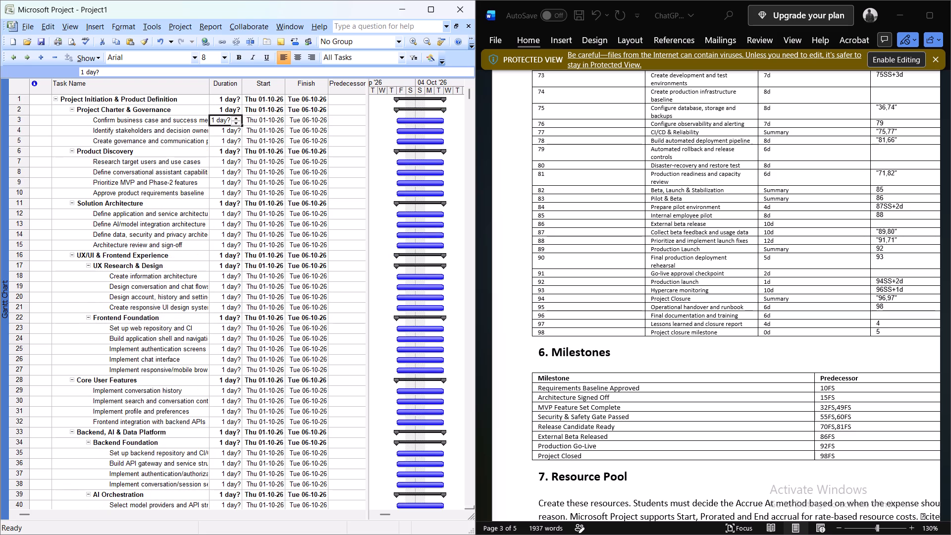
{"action": "scroll", "coordinate": [830, 326], "scroll_direction": "up", "scroll_amount": 9}
{"action": "scroll", "coordinate": [830, 326], "scroll_direction": "down", "scroll_amount": 5}
{"action": "scroll", "coordinate": [830, 326], "scroll_direction": "up", "scroll_amount": 4}
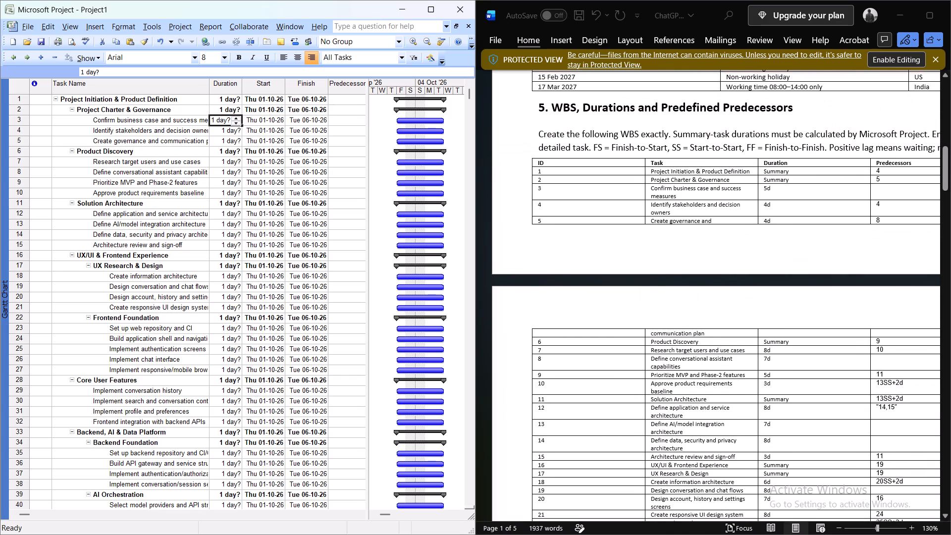
{"action": "key", "text": "5"}
{"action": "key", "text": "Return"}
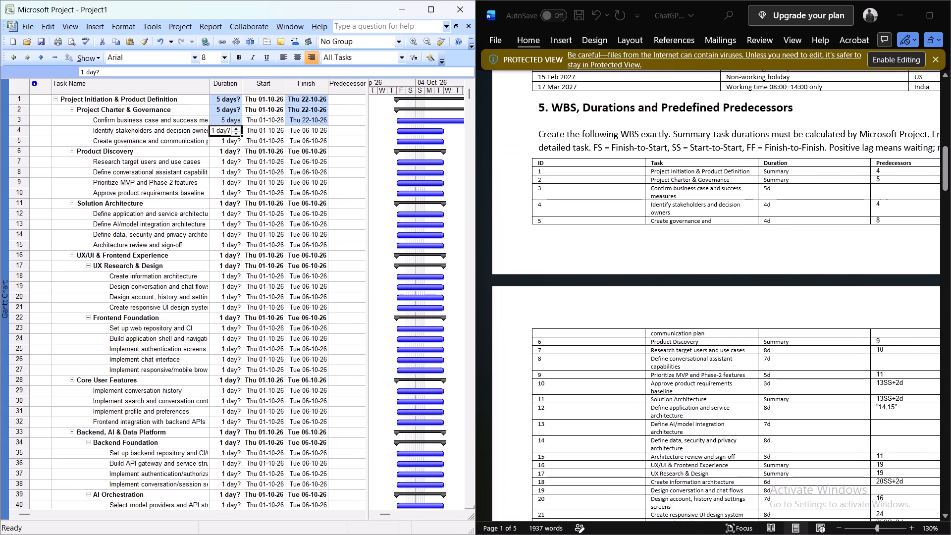
{"action": "key", "text": "4"}
{"action": "key", "text": "Return"}
{"action": "key", "text": "4"}
{"action": "key", "text": "Return"}
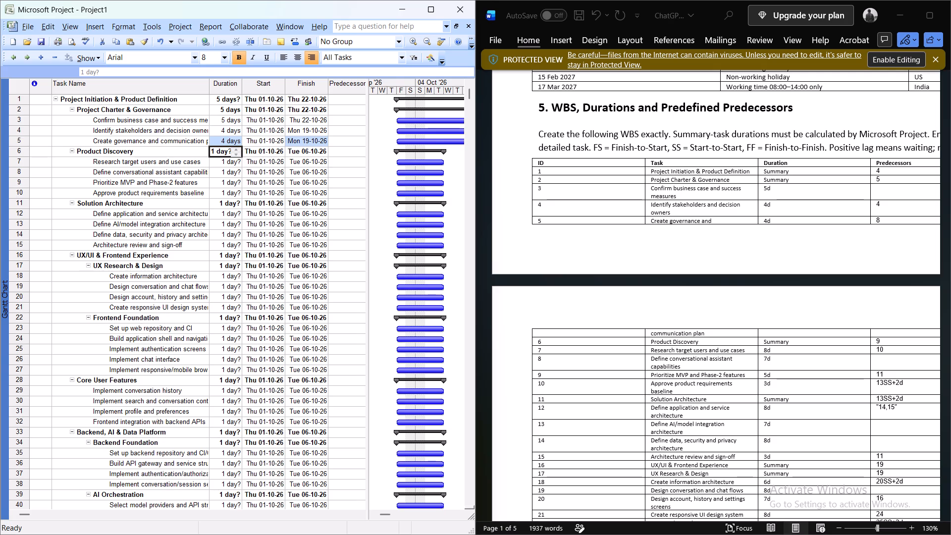
Set the durations of Product Discovery tasks 7, 8, 9 and 10 to 8, 7, 5 and 3 days.
{"action": "key", "text": "Down"}
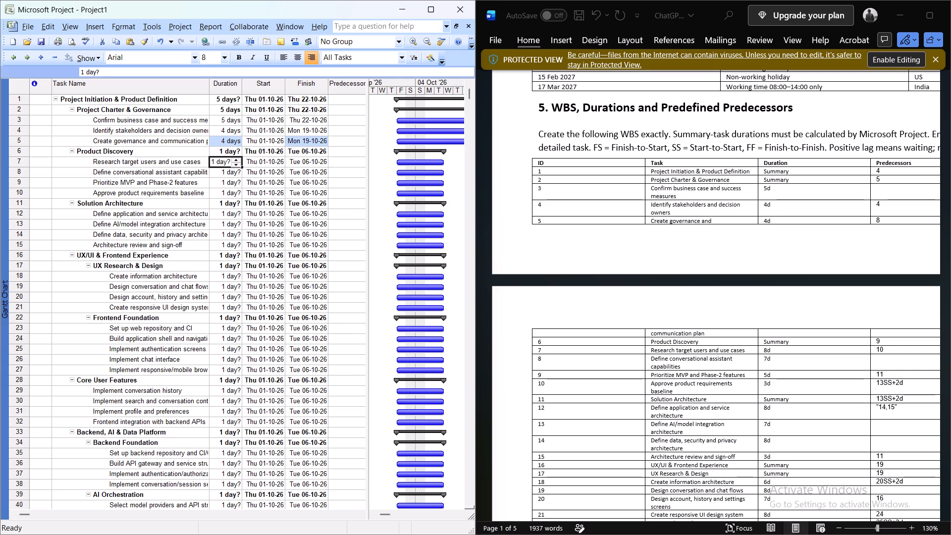
{"action": "key", "text": "8"}
{"action": "key", "text": "Return"}
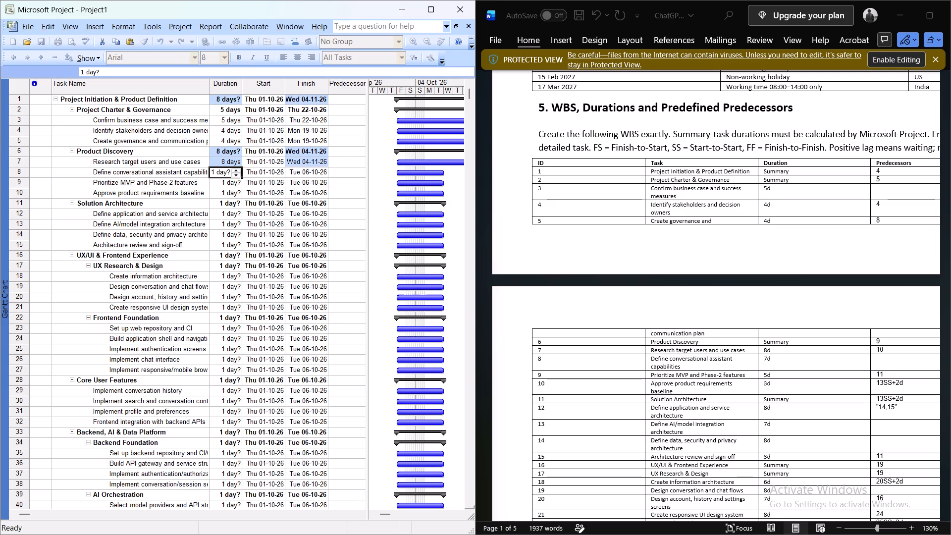
{"action": "type", "text": "\\7"}
{"action": "key", "text": "Return"}
{"action": "key", "text": "Return"}
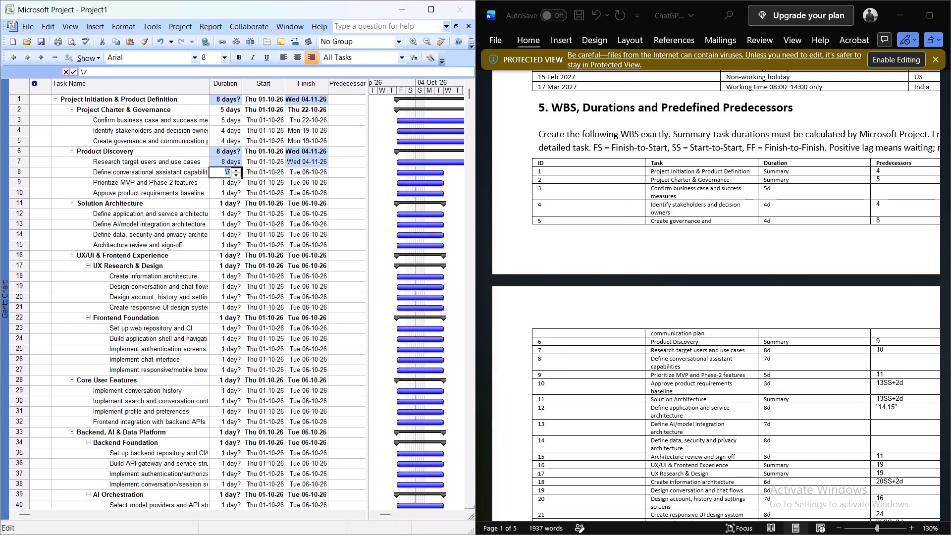
{"action": "key", "text": "BackSpace"}
{"action": "key", "text": "7"}
{"action": "key", "text": "Return"}
{"action": "key", "text": "5"}
{"action": "key", "text": "Return"}
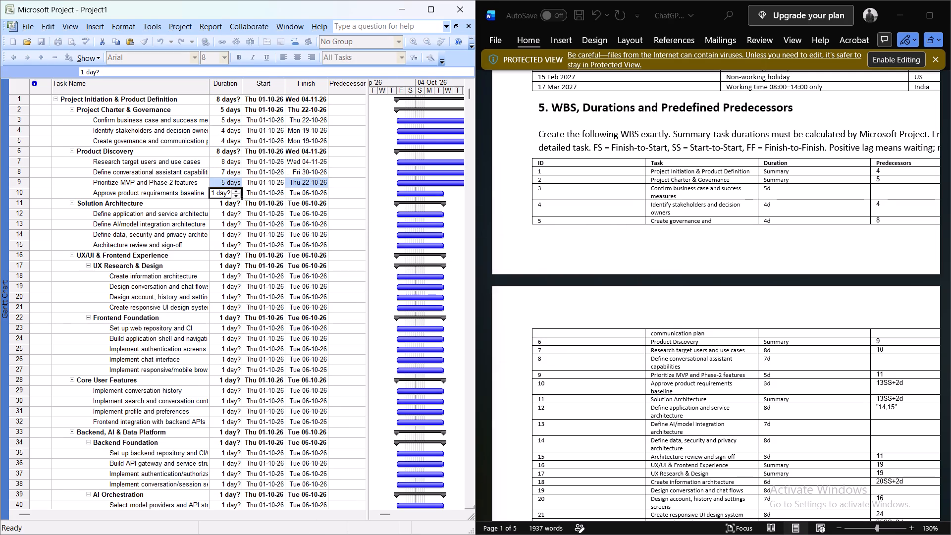
{"action": "key", "text": "3"}
{"action": "key", "text": "Return"}
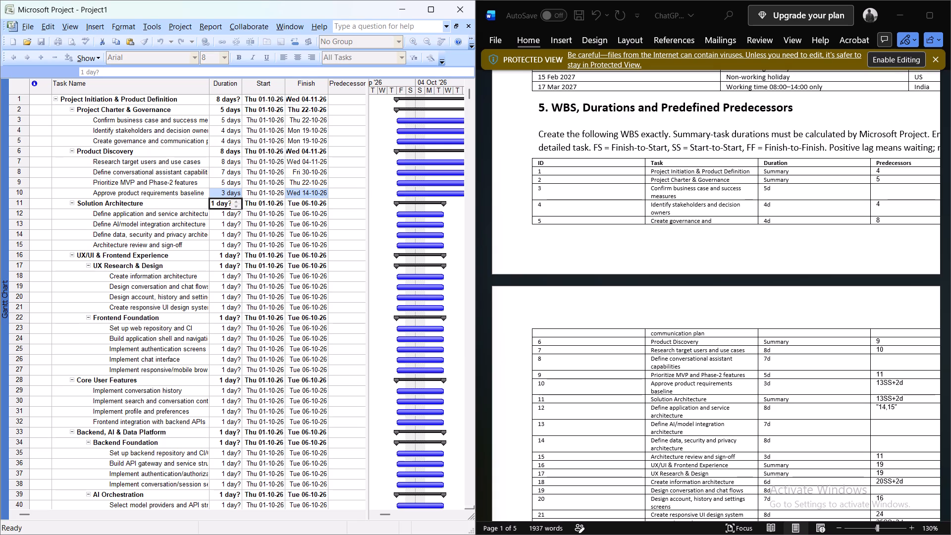
Set the durations of Solution Architecture tasks 12, 13, 14 and 15 to 8, 7, 8 and 3 days.
{"action": "key", "text": "Return"}
{"action": "key", "text": "8"}
{"action": "key", "text": "Return"}
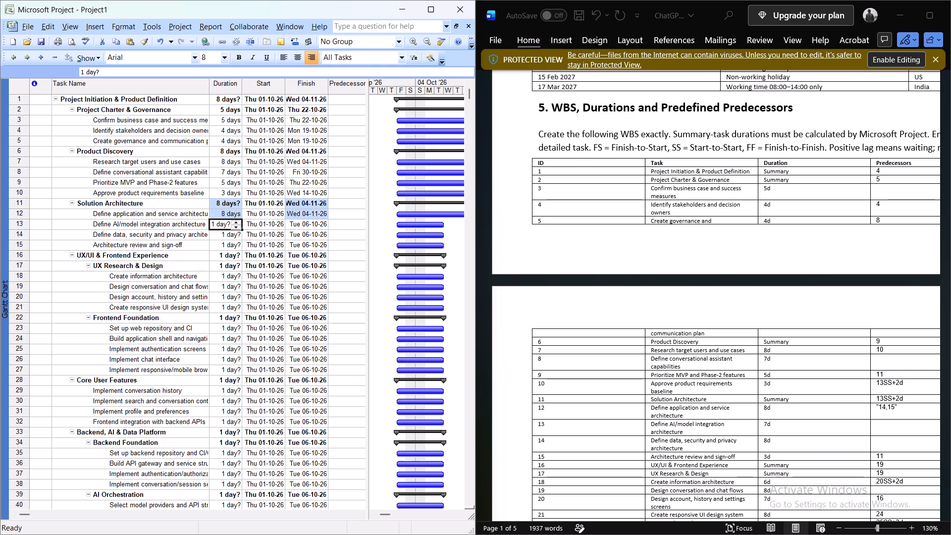
{"action": "key", "text": "7"}
{"action": "key", "text": "Return"}
{"action": "key", "text": "8"}
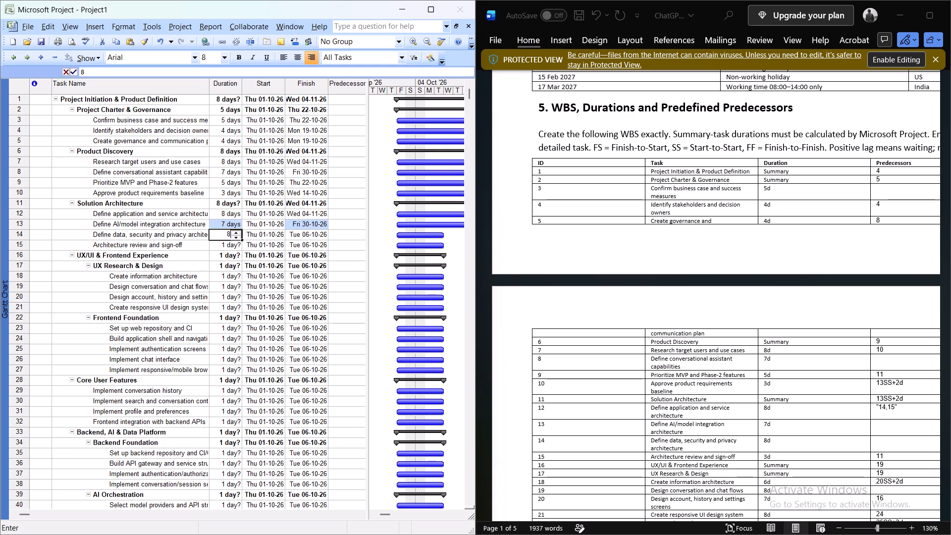
{"action": "key", "text": "Return"}
{"action": "key", "text": "3"}
{"action": "key", "text": "Return"}
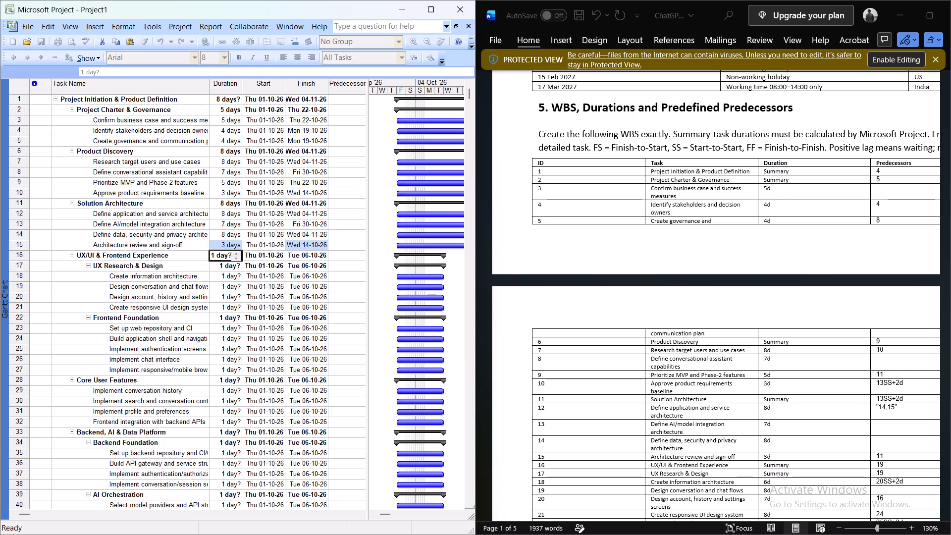
Set the durations of UX Research & Design tasks 18, 19, 20 and 21 to 6, 8, 7 and 8 days.
{"action": "scroll", "coordinate": [349, 314], "scroll_direction": "down", "scroll_amount": 1}
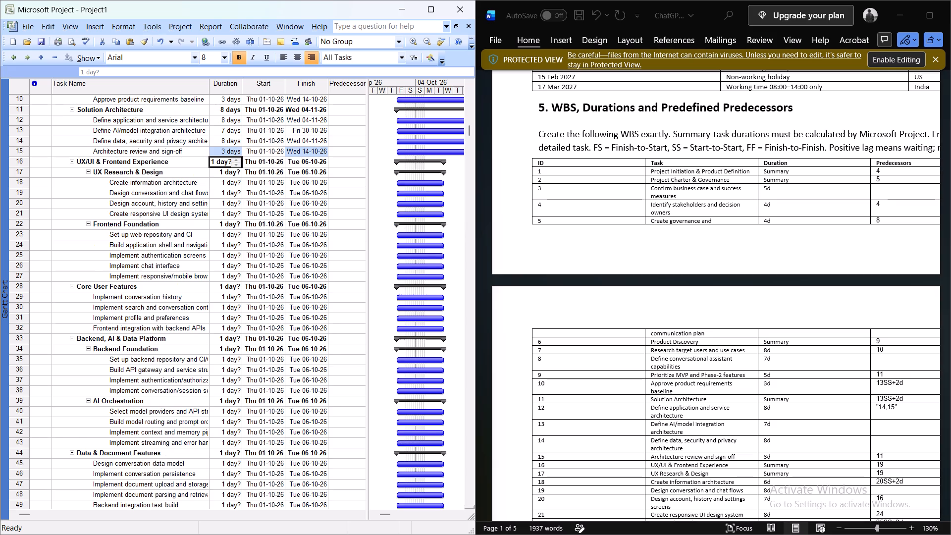
{"action": "left_click", "coordinate": [227, 184]}
{"action": "scroll", "coordinate": [759, 419], "scroll_direction": "down", "scroll_amount": 1}
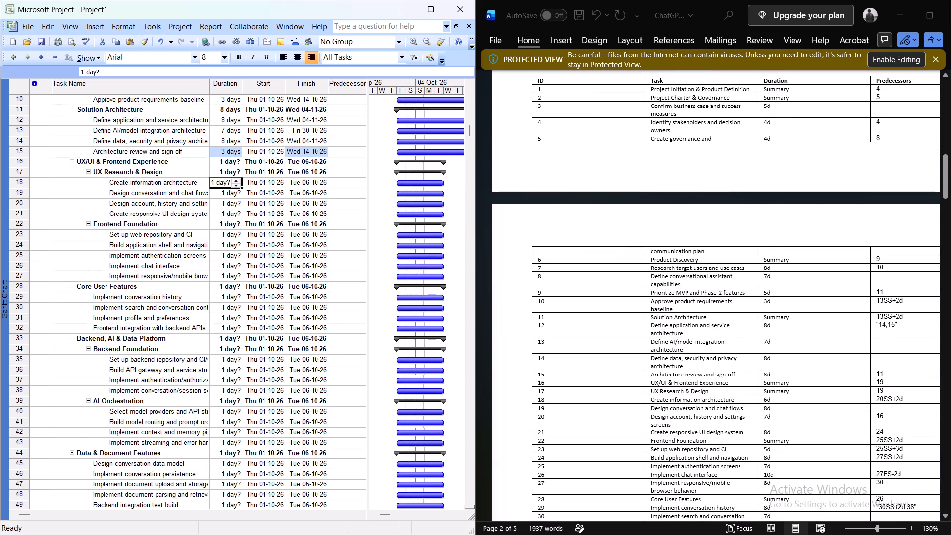
{"action": "scroll", "coordinate": [715, 357], "scroll_direction": "down", "scroll_amount": 1}
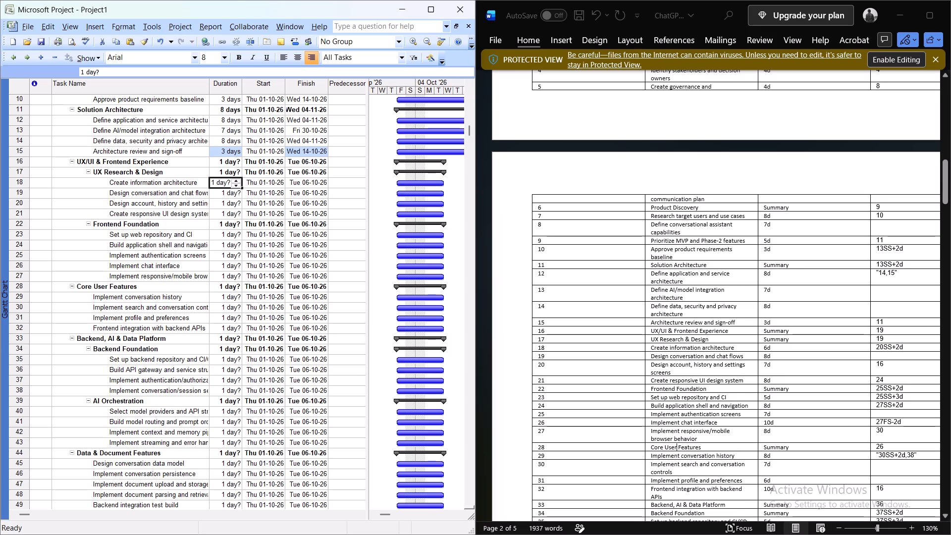
{"action": "key", "text": "6"}
{"action": "key", "text": "Return"}
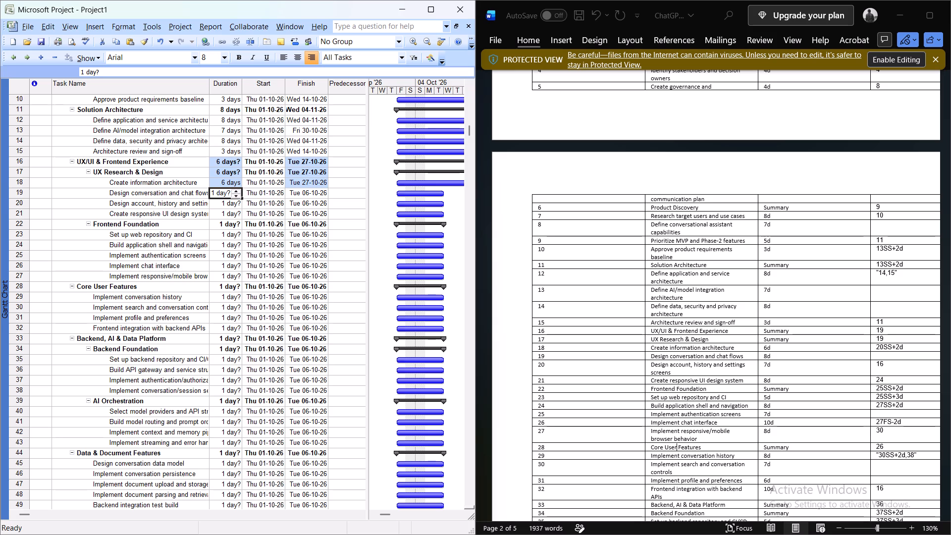
{"action": "key", "text": "8"}
{"action": "key", "text": "Return"}
{"action": "key", "text": "7"}
{"action": "key", "text": "Return"}
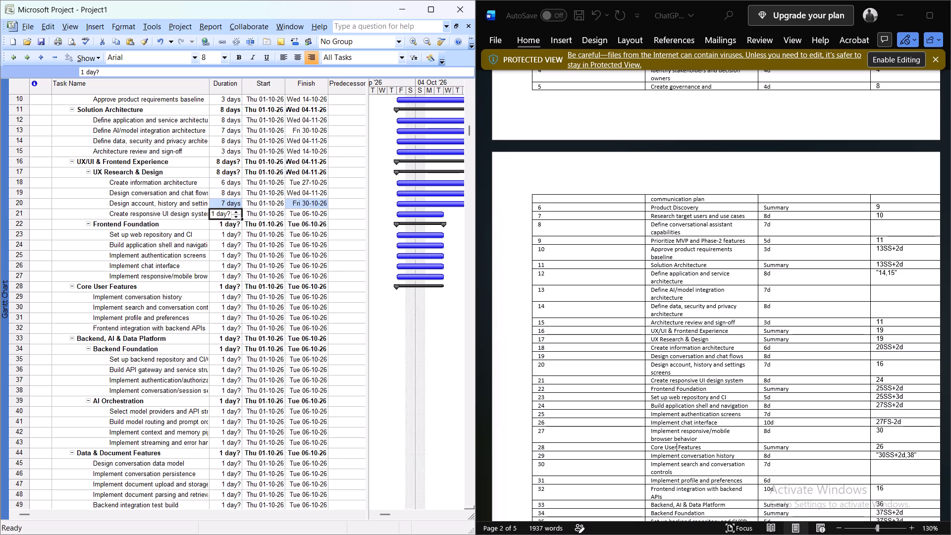
{"action": "key", "text": "8"}
{"action": "key", "text": "Return"}
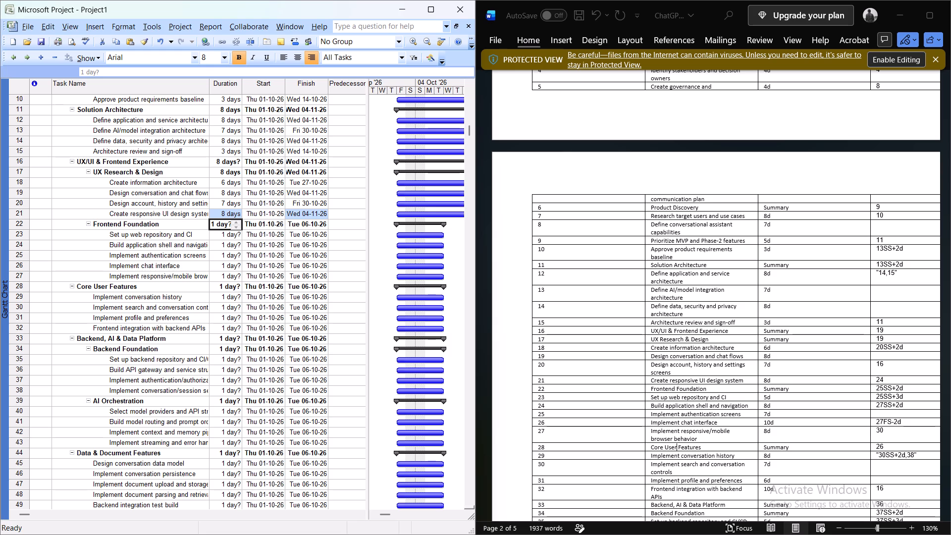
Set the durations of Frontend Foundation tasks 23, 24, 25, 26 and 27 to 5, 8, 7, 10 and 8 days.
{"action": "key", "text": "Down"}
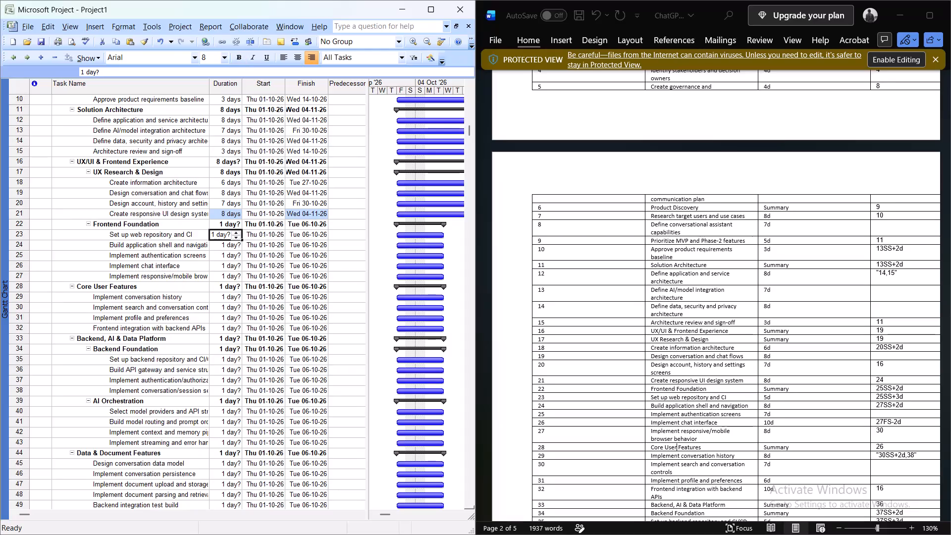
{"action": "key", "text": "5"}
{"action": "key", "text": "Return"}
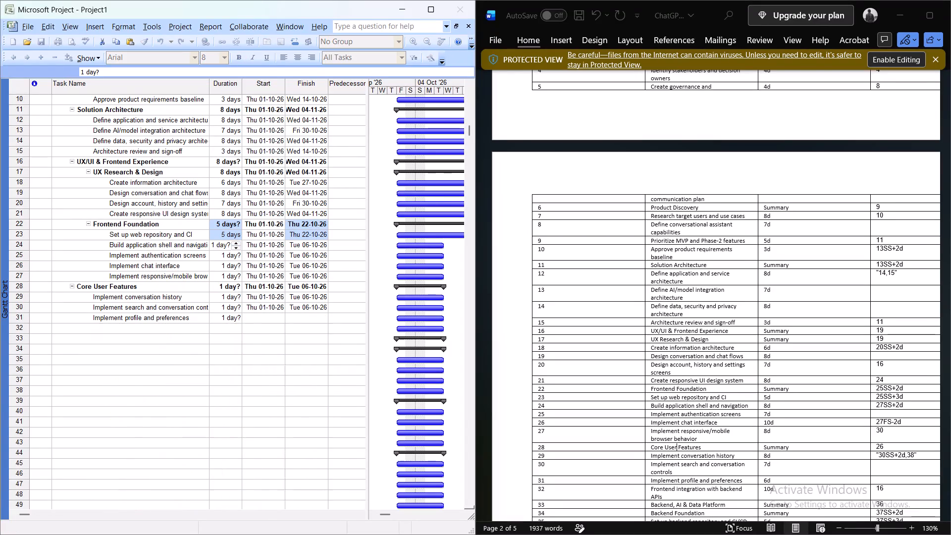
{"action": "key", "text": "8"}
{"action": "key", "text": "Return"}
{"action": "key", "text": "7"}
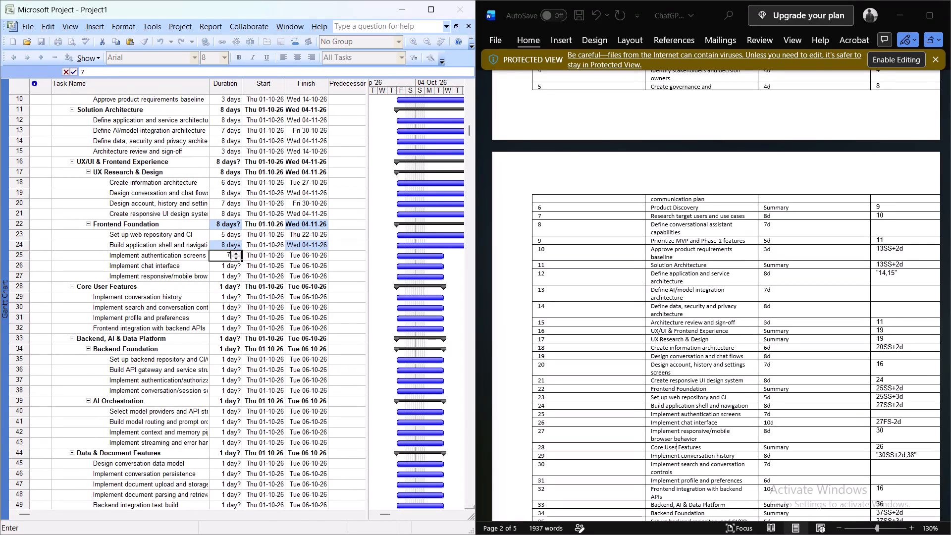
{"action": "key", "text": "Return"}
{"action": "type", "text": "10"}
{"action": "key", "text": "Return"}
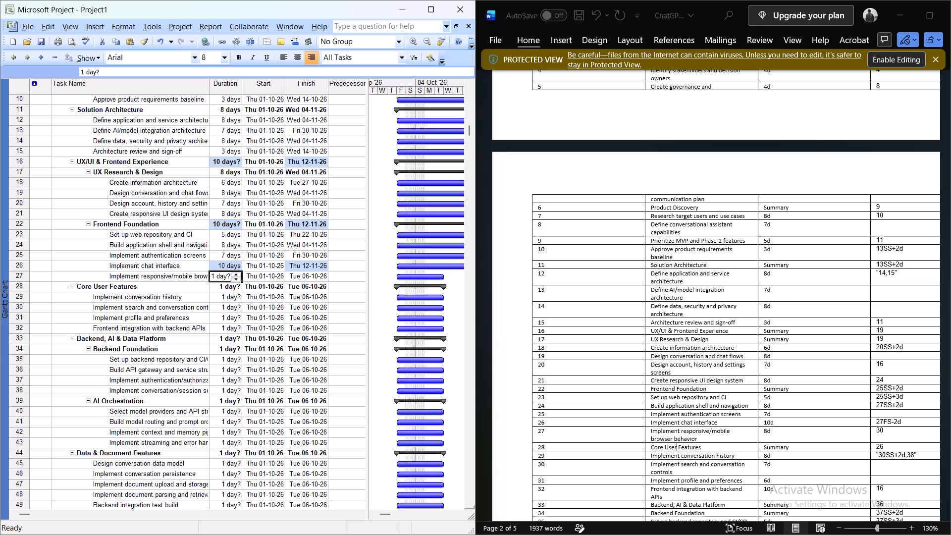
{"action": "key", "text": "8"}
{"action": "key", "text": "Return"}
Set the durations of Core User Features tasks 29, 30, 31 and 32 to 8, 7, 6 and 10 days.
{"action": "key", "text": "Return"}
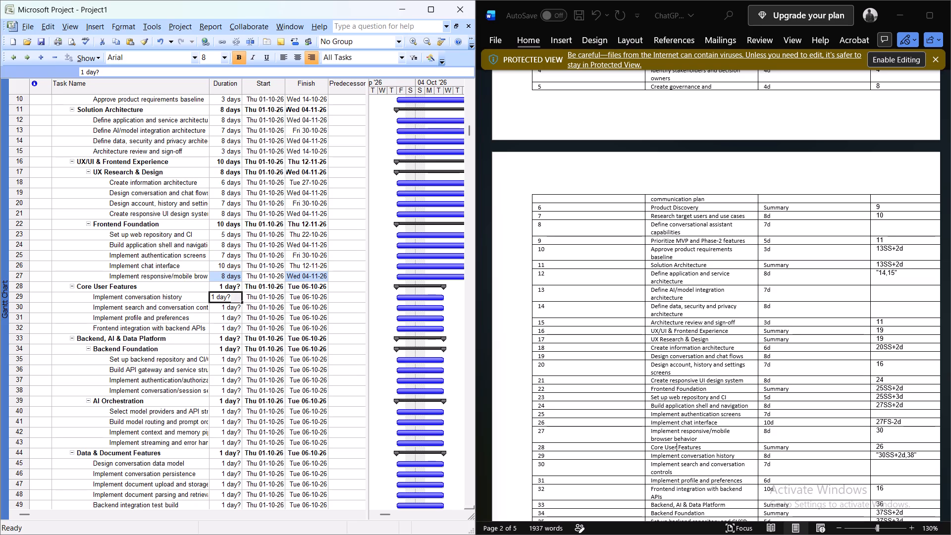
{"action": "key", "text": "8"}
{"action": "key", "text": "Return"}
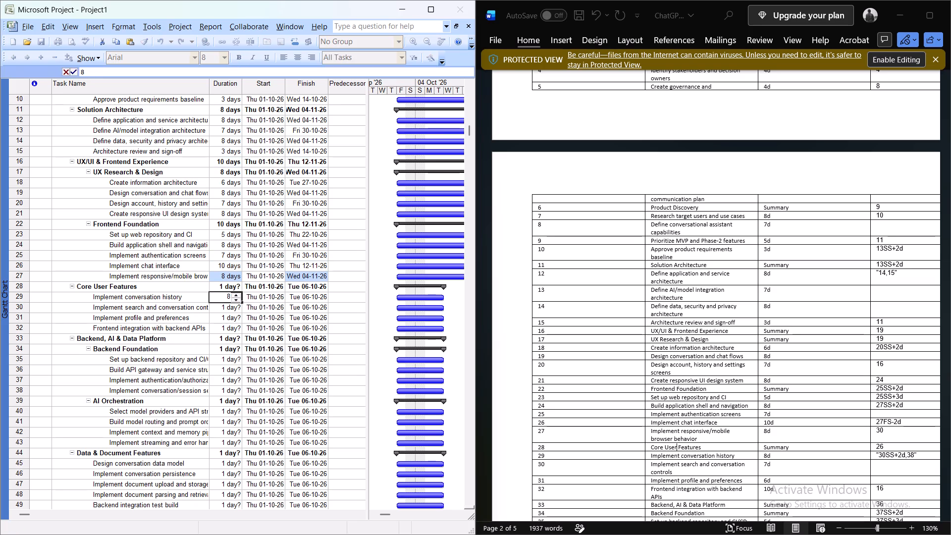
{"action": "key", "text": "7"}
{"action": "key", "text": "Return"}
{"action": "key", "text": "6"}
{"action": "key", "text": "Return"}
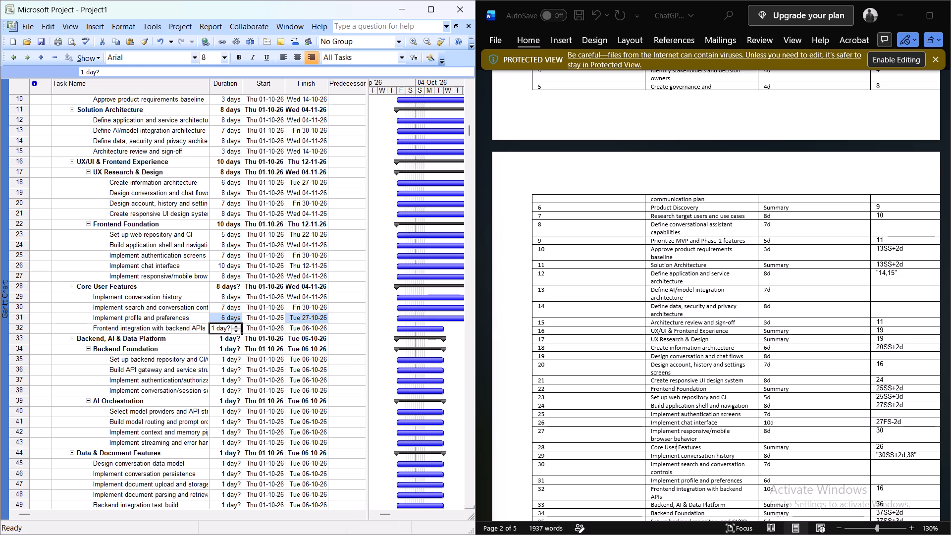
{"action": "type", "text": "10"}
{"action": "key", "text": "Return"}
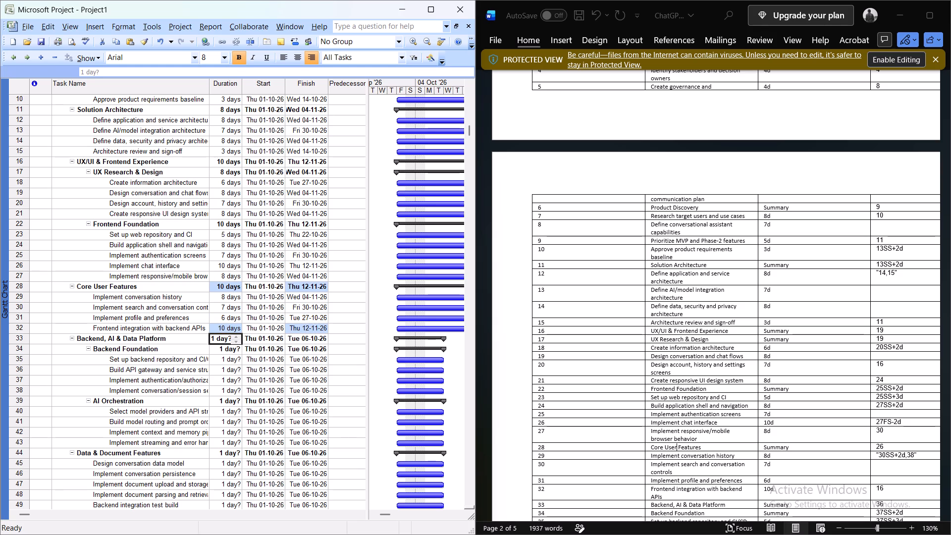
Set the durations of Backend Foundation tasks 35, 36, 37 and 38 to 5, 8, 8 and 10 days.
{"action": "scroll", "coordinate": [621, 329], "scroll_direction": "down", "scroll_amount": 2}
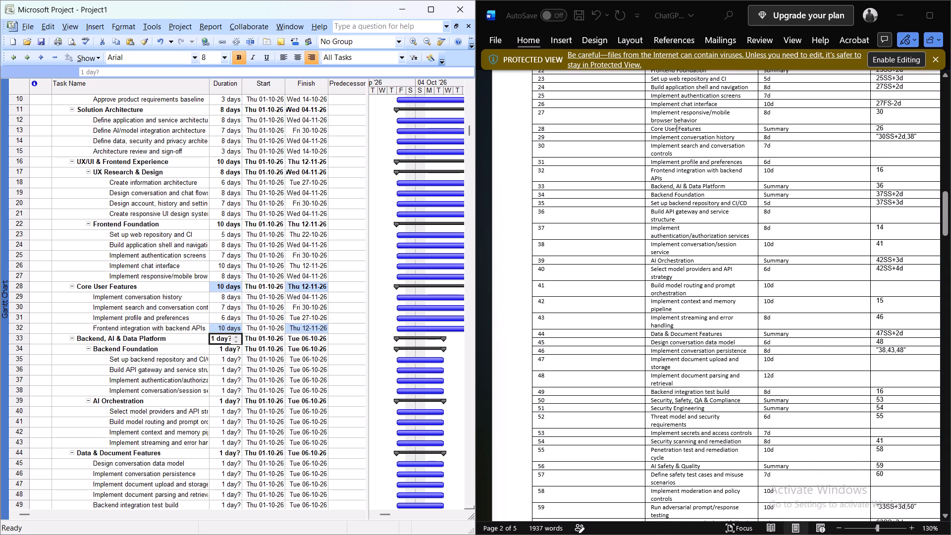
{"action": "scroll", "coordinate": [621, 329], "scroll_direction": "down", "scroll_amount": 1}
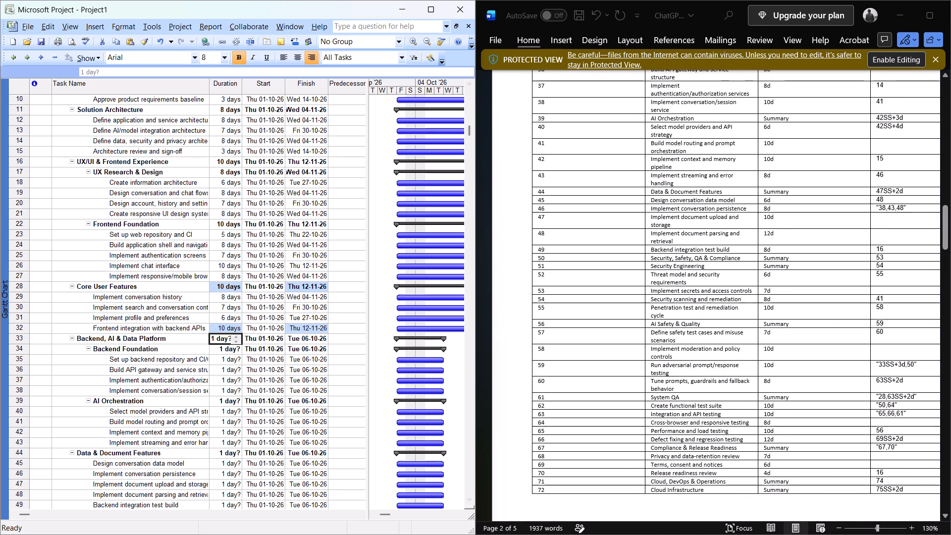
{"action": "key", "text": "Down"}
{"action": "key", "text": "Down"}
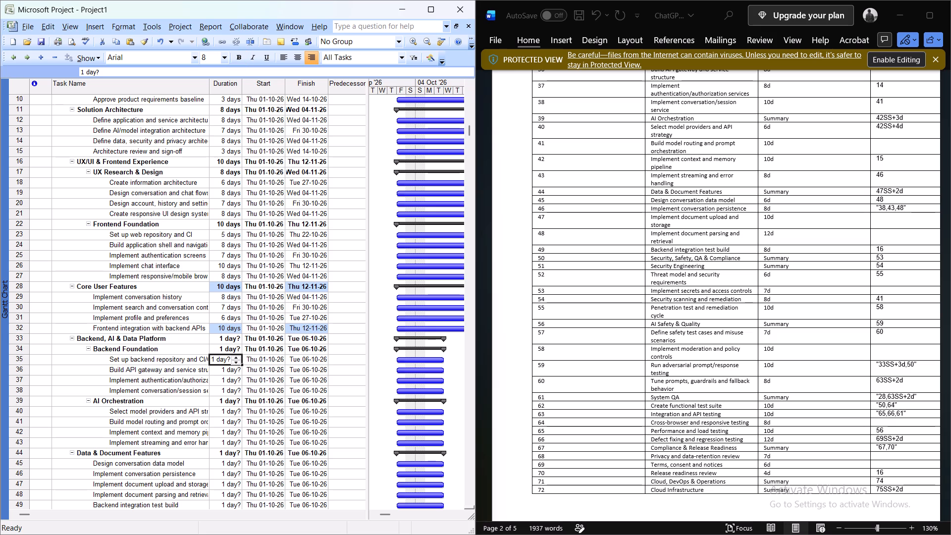
{"action": "scroll", "coordinate": [586, 248], "scroll_direction": "up", "scroll_amount": 1}
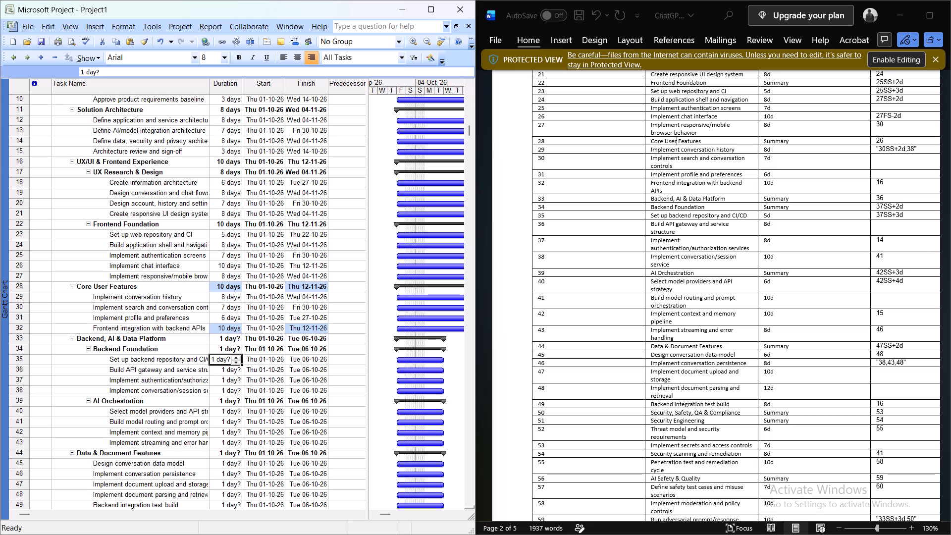
{"action": "key", "text": "Return"}
{"action": "key", "text": "Up"}
{"action": "key", "text": "5"}
{"action": "key", "text": "Return"}
{"action": "key", "text": "8"}
{"action": "key", "text": "Return"}
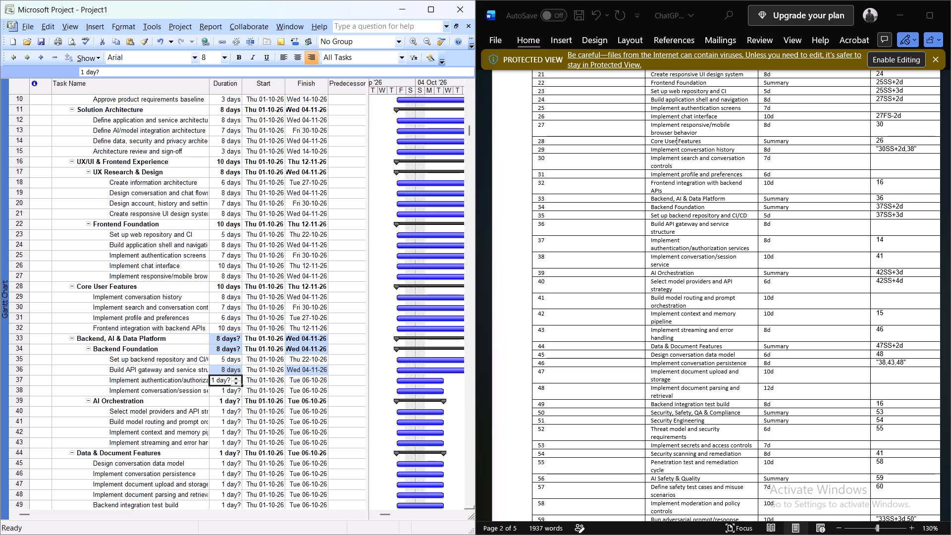
{"action": "type", "text": "10"}
{"action": "key", "text": "Return"}
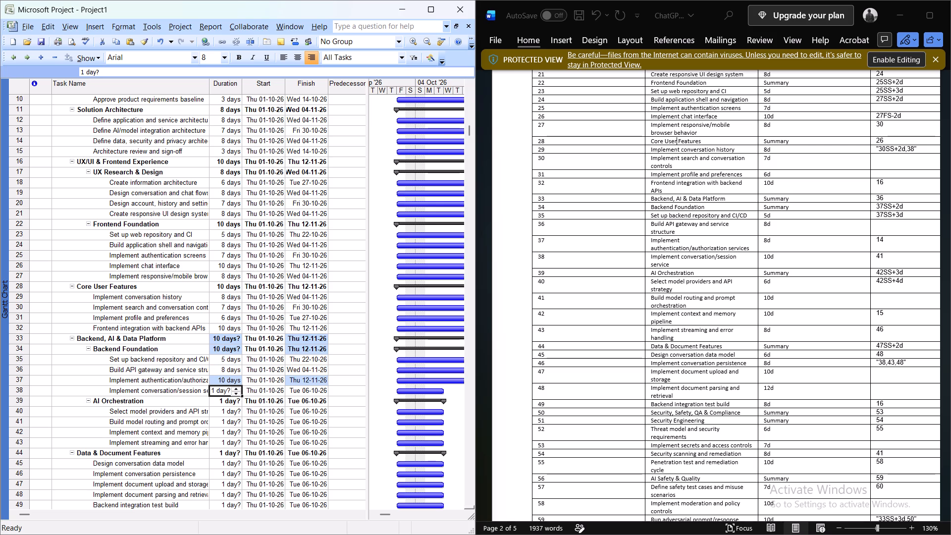
{"action": "key", "text": "Up"}
{"action": "key", "text": "8"}
{"action": "key", "text": "Return"}
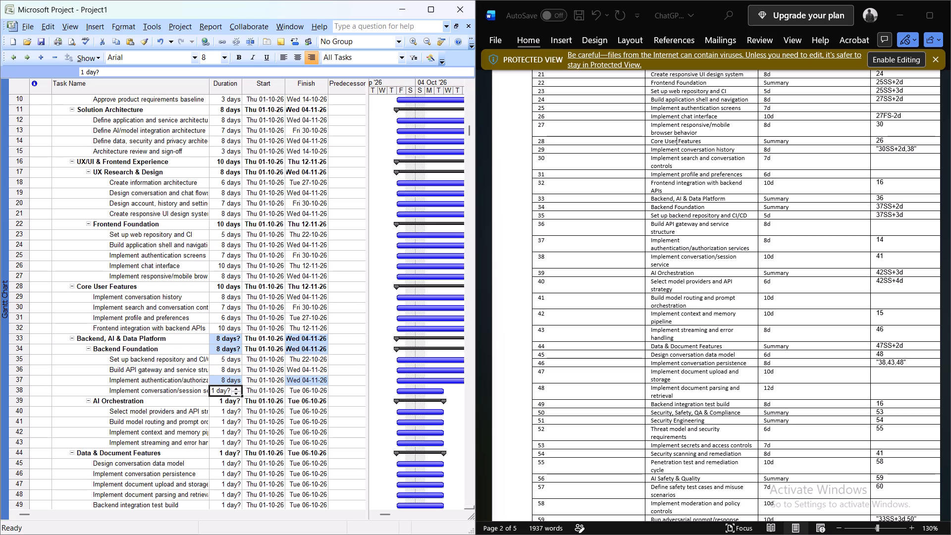
{"action": "type", "text": "10"}
{"action": "key", "text": "Return"}
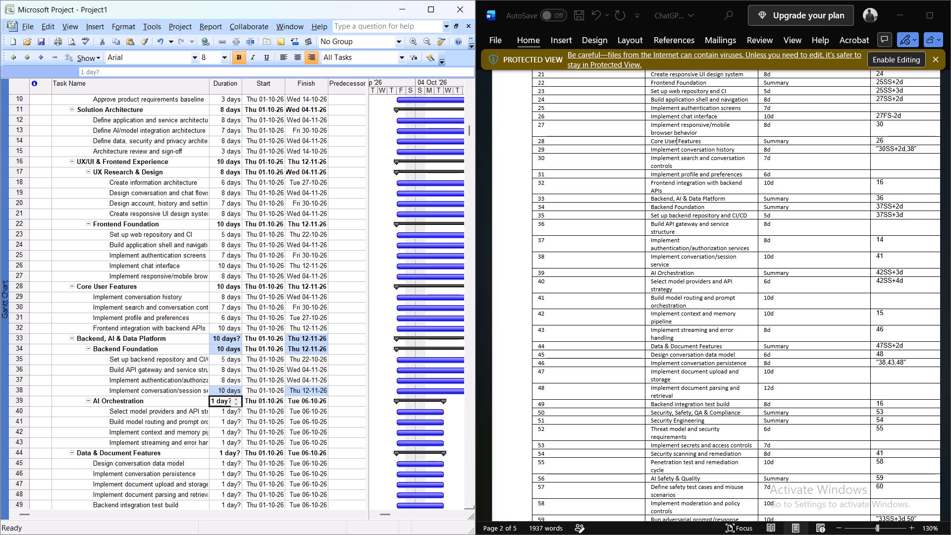
Set the durations of AI Orchestration tasks 40, 41, 42 and 43 to 6, 10, 10 and 8 days.
{"action": "key", "text": "Down"}
{"action": "key", "text": "6"}
{"action": "key", "text": "Return"}
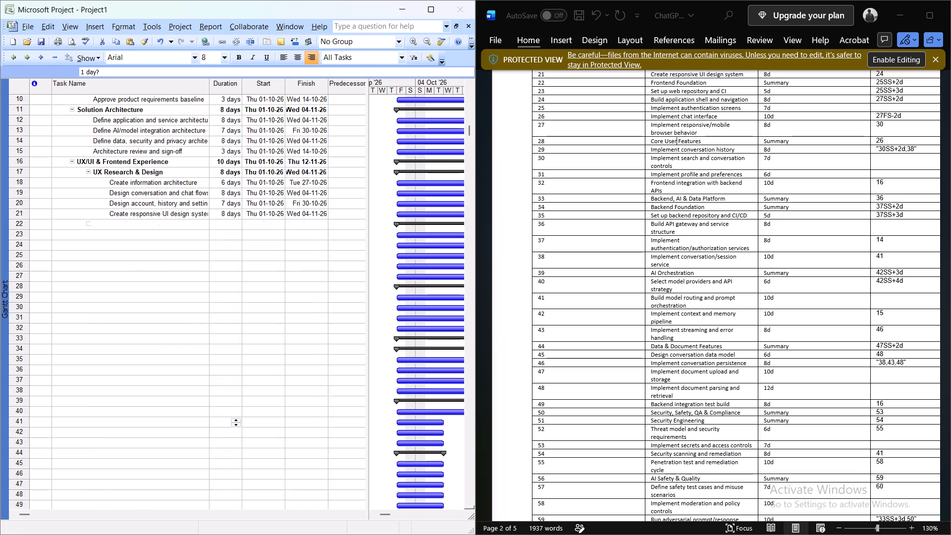
{"action": "type", "text": "10"}
{"action": "key", "text": "Return"}
{"action": "key", "text": "8"}
{"action": "key", "text": "Return"}
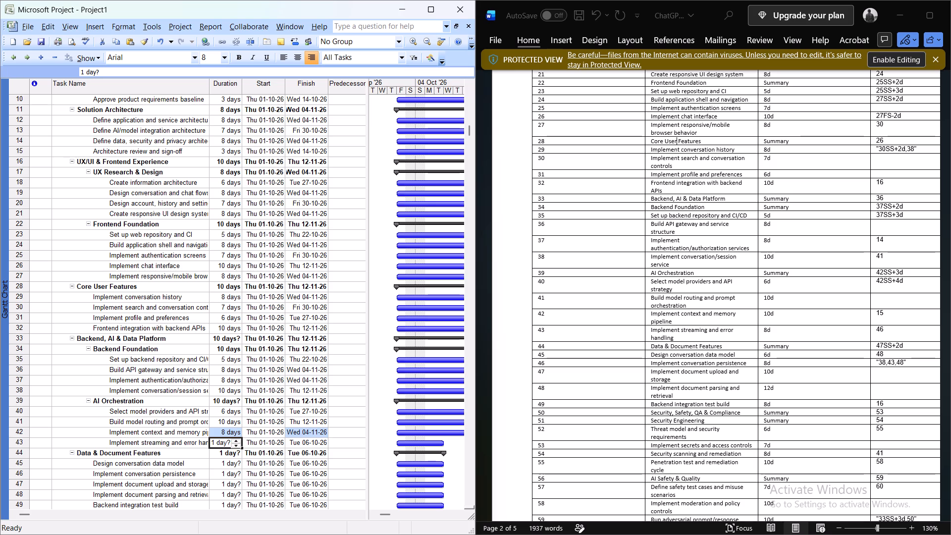
{"action": "key", "text": "Up"}
{"action": "key", "text": "Up"}
{"action": "key", "text": "Up"}
{"action": "key", "text": "Up"}
{"action": "key", "text": "Down"}
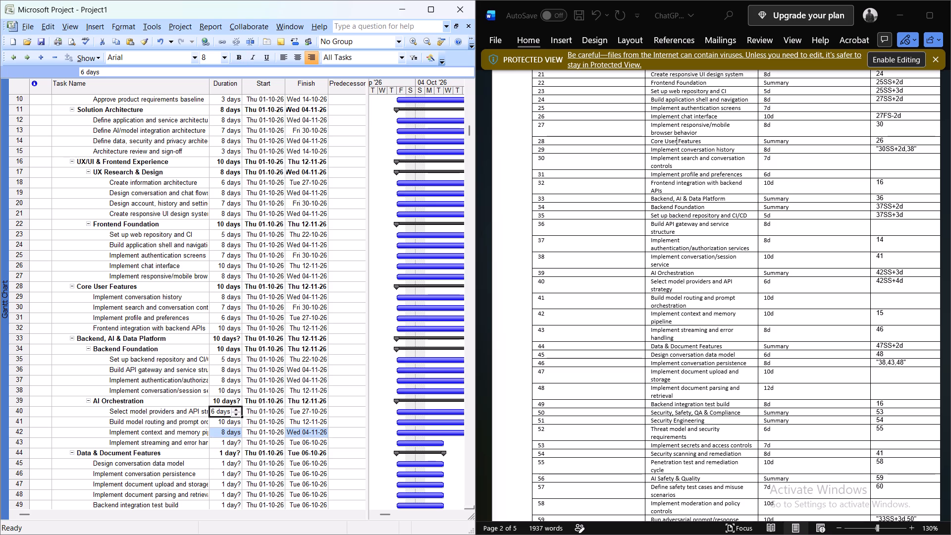
{"action": "key", "text": "Down"}
{"action": "key", "text": "Down"}
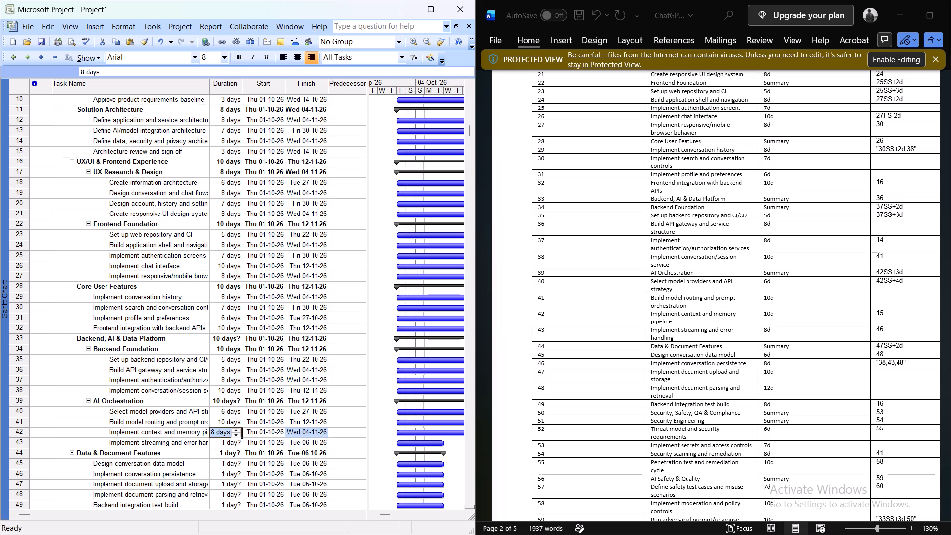
{"action": "type", "text": "10"}
{"action": "key", "text": "Return"}
{"action": "key", "text": "8"}
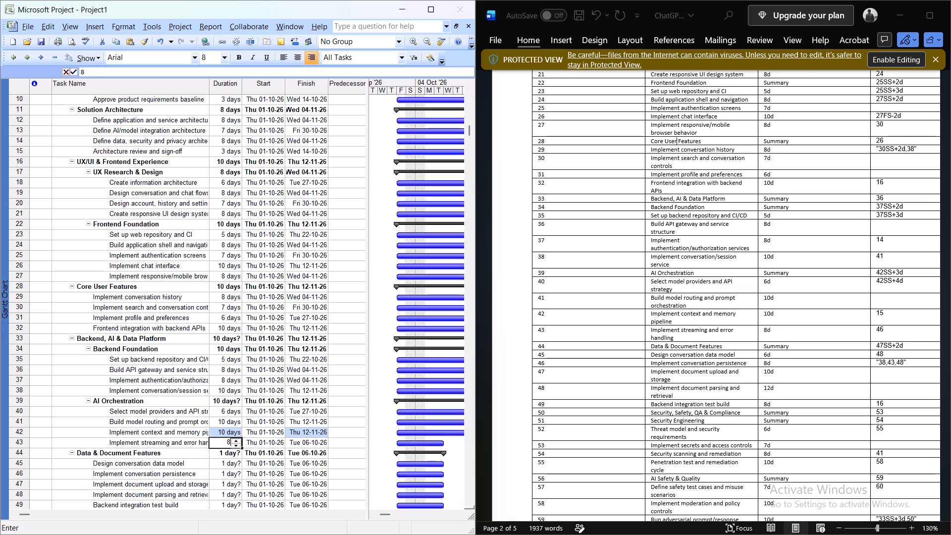
{"action": "key", "text": "Return"}
Set the durations of Data & Document Features tasks 45, 46, 47, 48 and 49 to 6, 8, 10, 12 and 8 days.
{"action": "key", "text": "Down"}
{"action": "key", "text": "Down"}
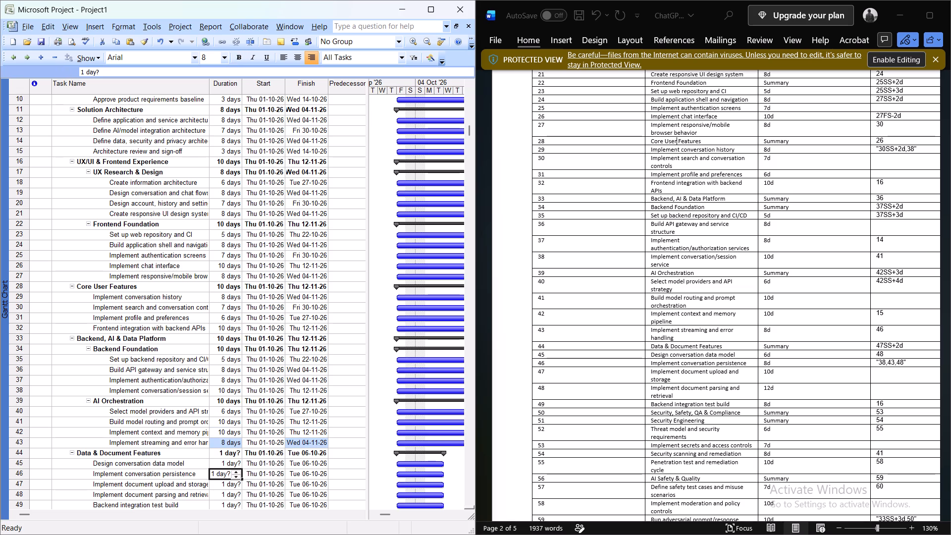
{"action": "key", "text": "Up"}
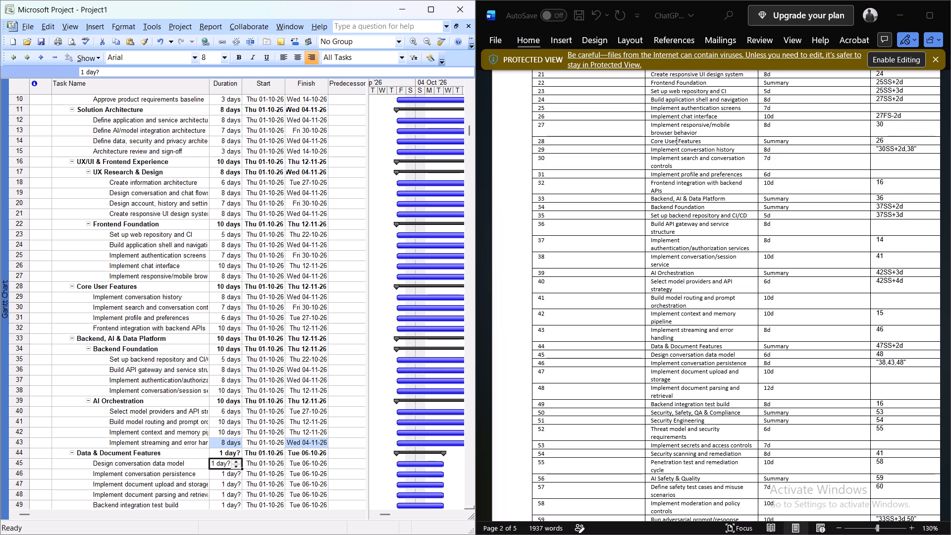
{"action": "key", "text": "6"}
{"action": "key", "text": "Return"}
{"action": "key", "text": "8"}
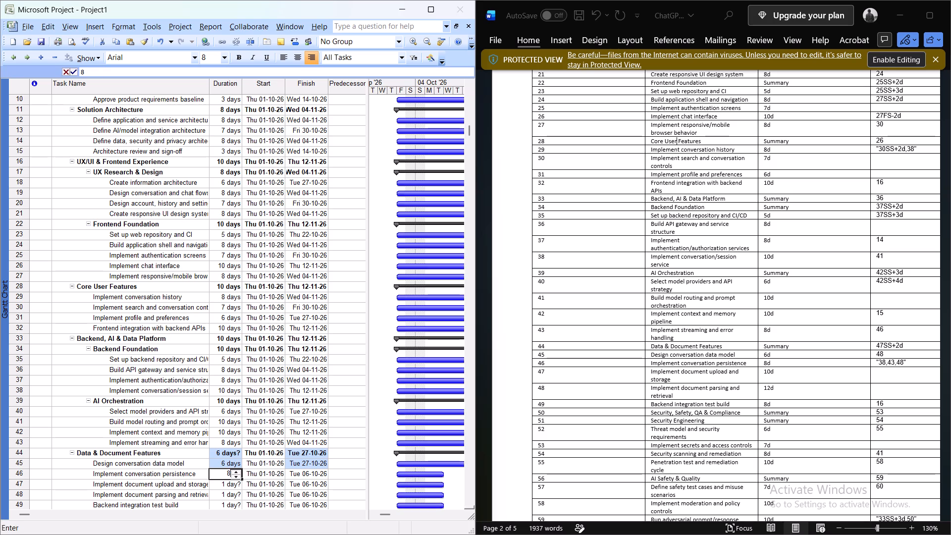
{"action": "key", "text": "Return"}
{"action": "type", "text": "10"}
{"action": "key", "text": "Return"}
{"action": "type", "text": "12"}
{"action": "key", "text": "Return"}
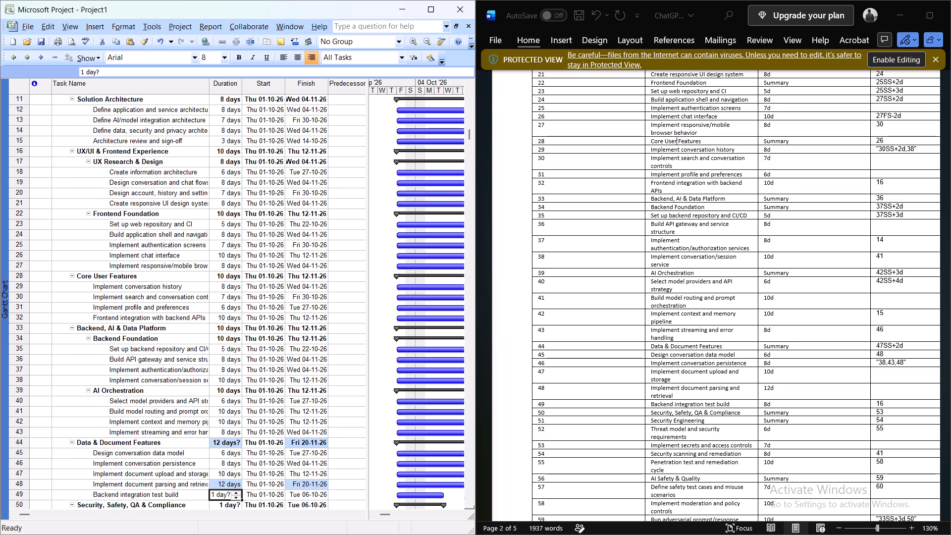
{"action": "key", "text": "8"}
{"action": "key", "text": "Return"}
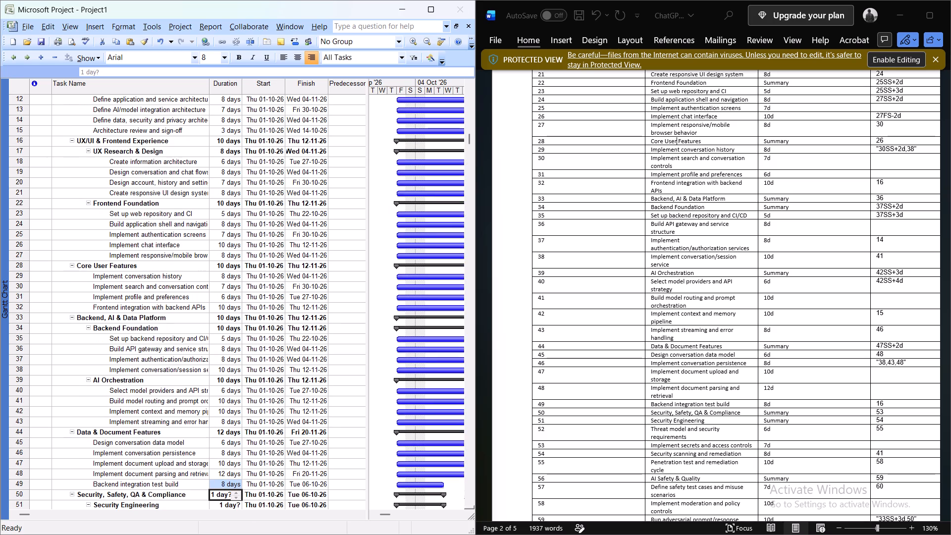
Set the durations of Security Engineering tasks 52, 53, 54 and 55 to 6, 7, 8 and 10 days.
{"action": "scroll", "coordinate": [321, 355], "scroll_direction": "down", "scroll_amount": 4}
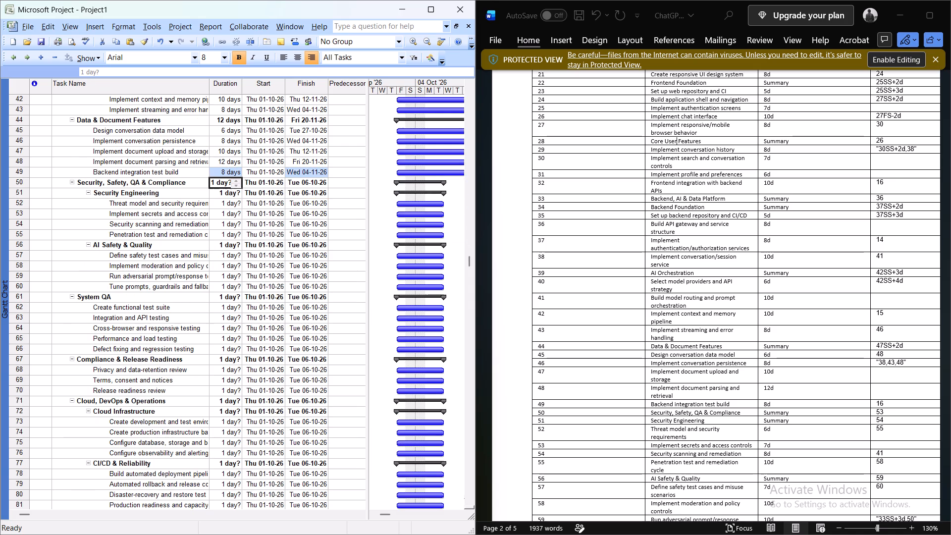
{"action": "key", "text": "Down"}
{"action": "key", "text": "Down"}
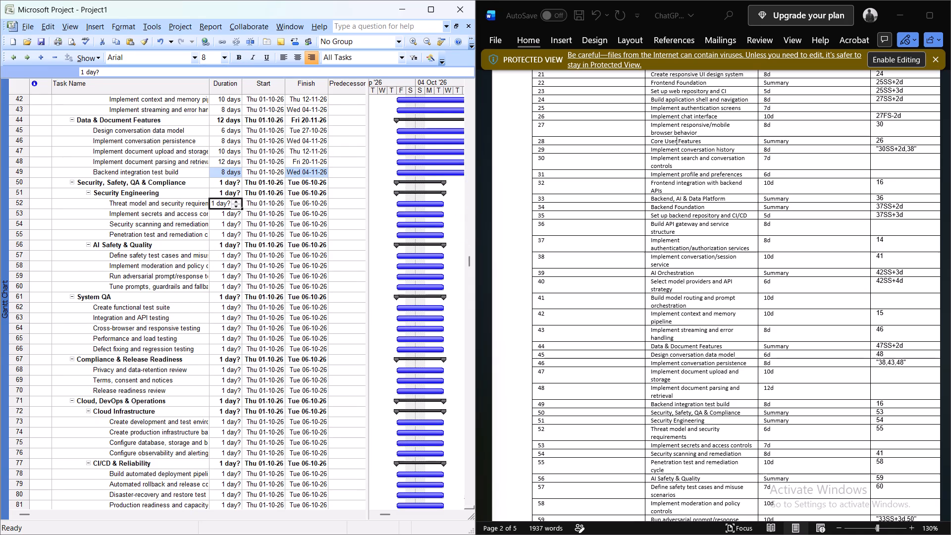
{"action": "scroll", "coordinate": [784, 501], "scroll_direction": "down", "scroll_amount": 1}
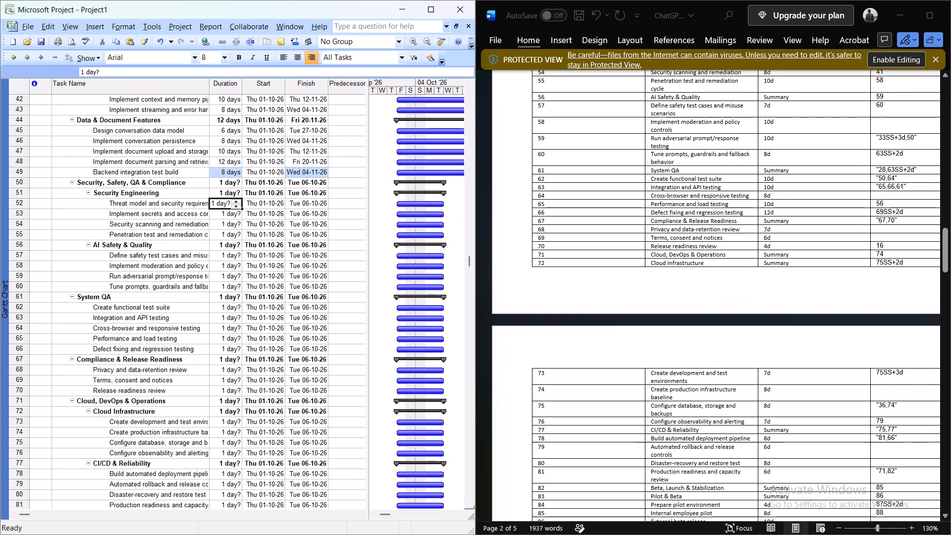
{"action": "scroll", "coordinate": [784, 501], "scroll_direction": "down", "scroll_amount": 1}
{"action": "scroll", "coordinate": [695, 261], "scroll_direction": "up", "scroll_amount": 1}
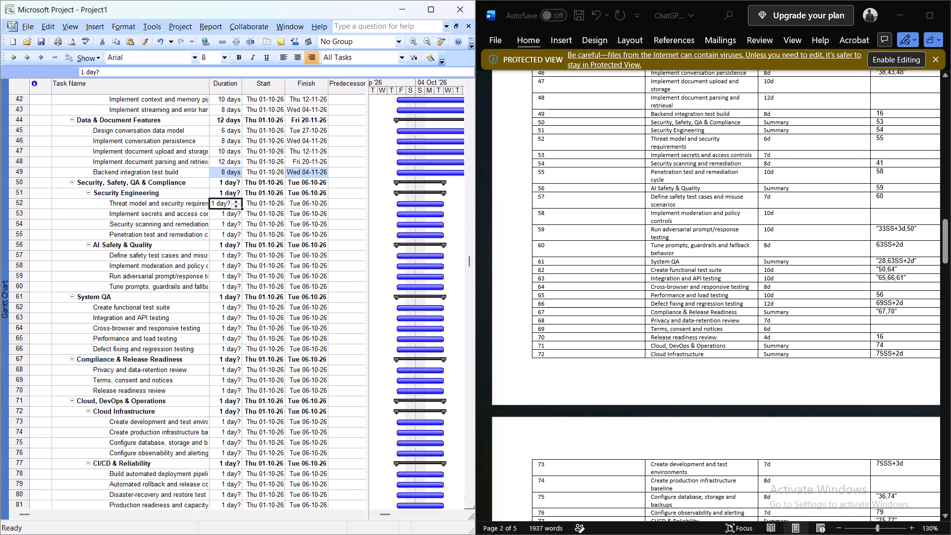
{"action": "key", "text": "6"}
{"action": "key", "text": "Return"}
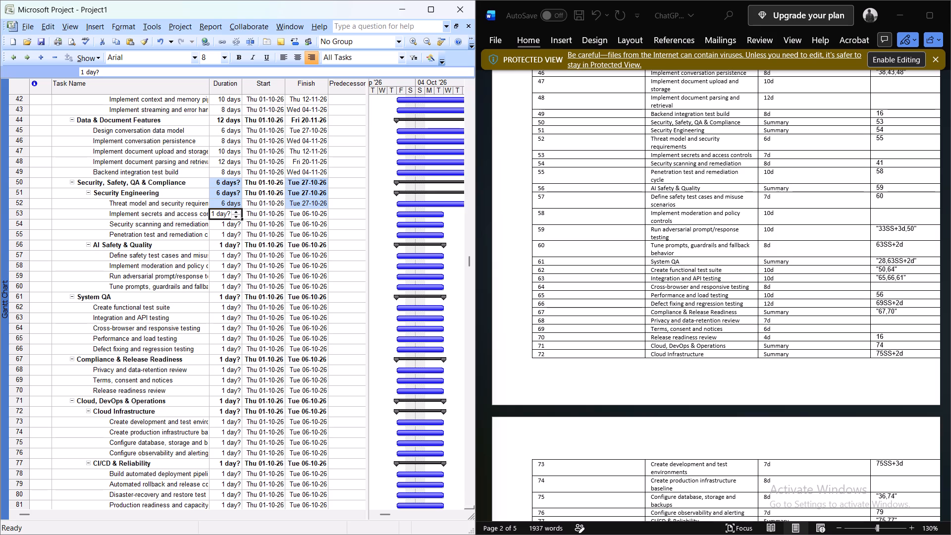
{"action": "key", "text": "7"}
{"action": "key", "text": "Return"}
{"action": "key", "text": "8"}
{"action": "key", "text": "Return"}
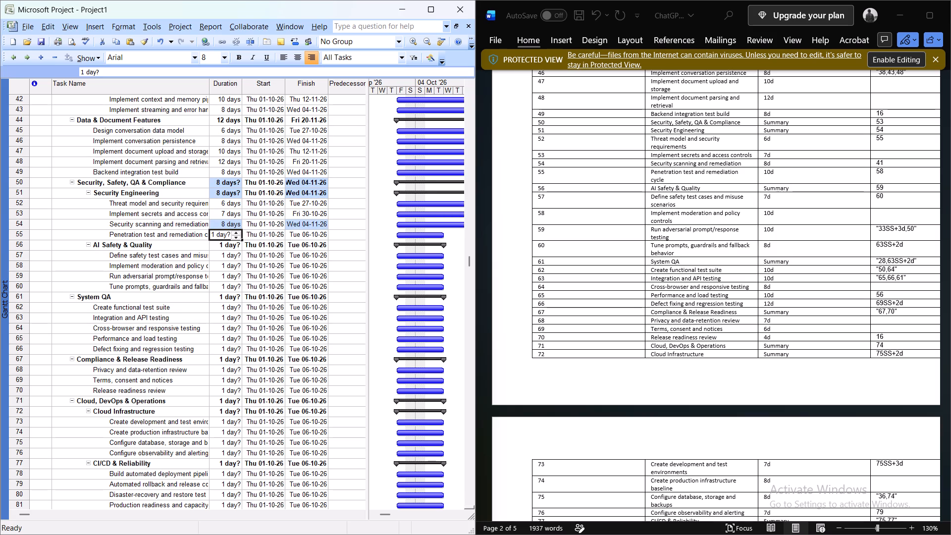
{"action": "type", "text": "10"}
{"action": "key", "text": "Return"}
Set the durations of AI Safety & Quality tasks 57, 58, 59 and 60 to 7, 10, 10 and 8 days.
{"action": "key", "text": "Down"}
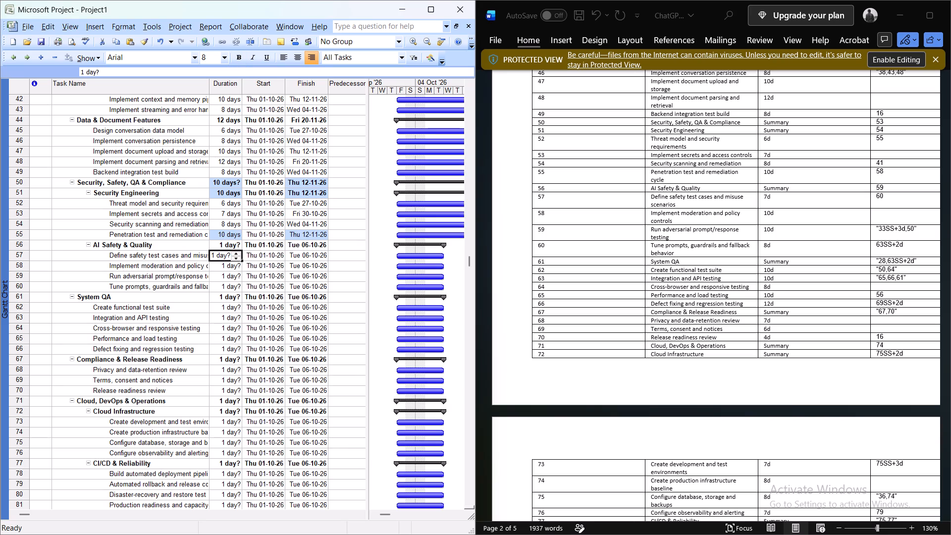
{"action": "key", "text": "7"}
{"action": "key", "text": "Return"}
{"action": "type", "text": "10"}
{"action": "key", "text": "Return"}
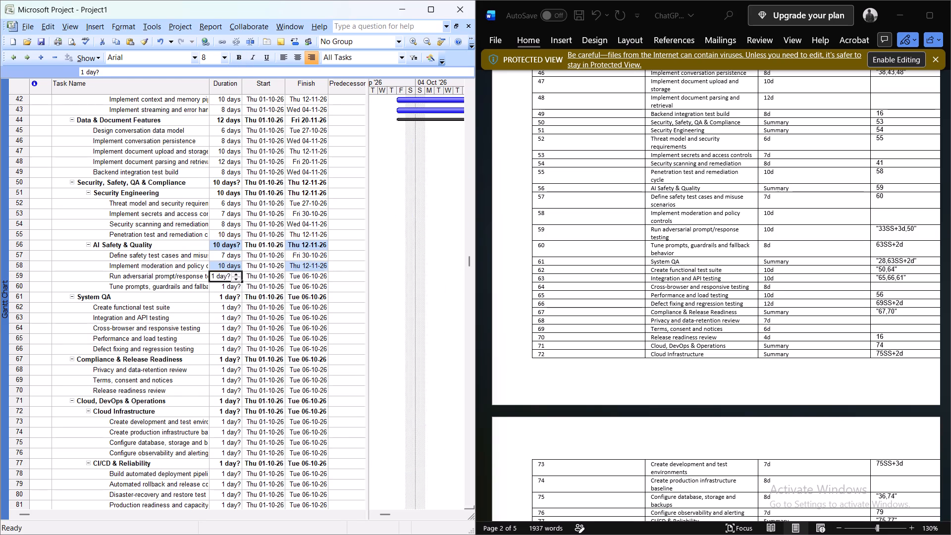
{"action": "type", "text": "10"}
{"action": "key", "text": "Return"}
{"action": "key", "text": "8"}
{"action": "key", "text": "Return"}
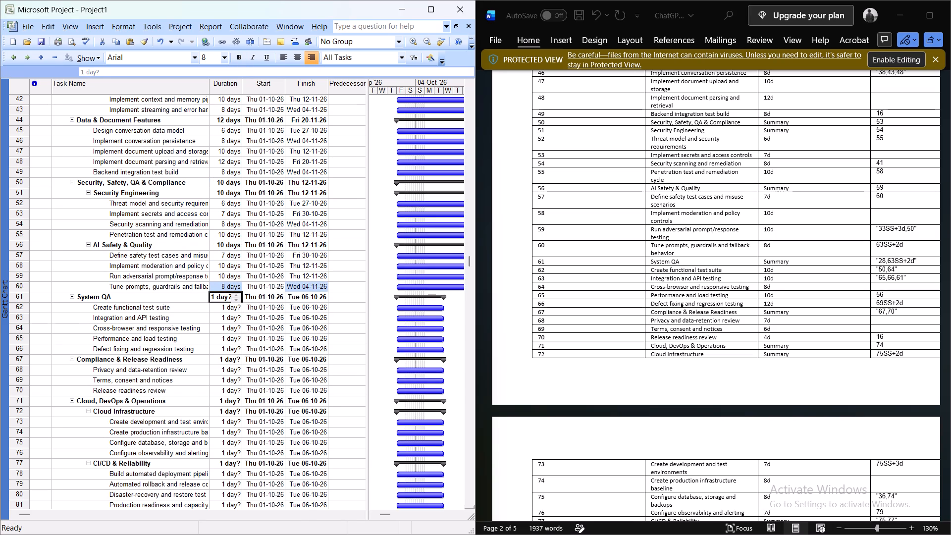
Set the durations of System QA tasks 62, 63, 64, 65 and 66 to 10, 10, 8, 10 and 12 days.
{"action": "key", "text": "Down"}
{"action": "key", "text": "Down"}
{"action": "key", "text": "Up"}
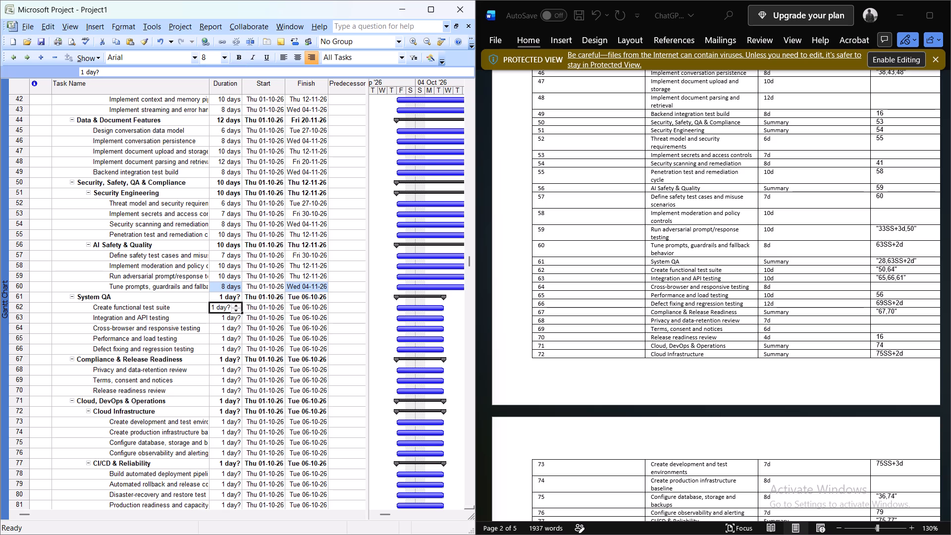
{"action": "type", "text": "10"}
{"action": "key", "text": "Return"}
{"action": "type", "text": "10"}
{"action": "key", "text": "Return"}
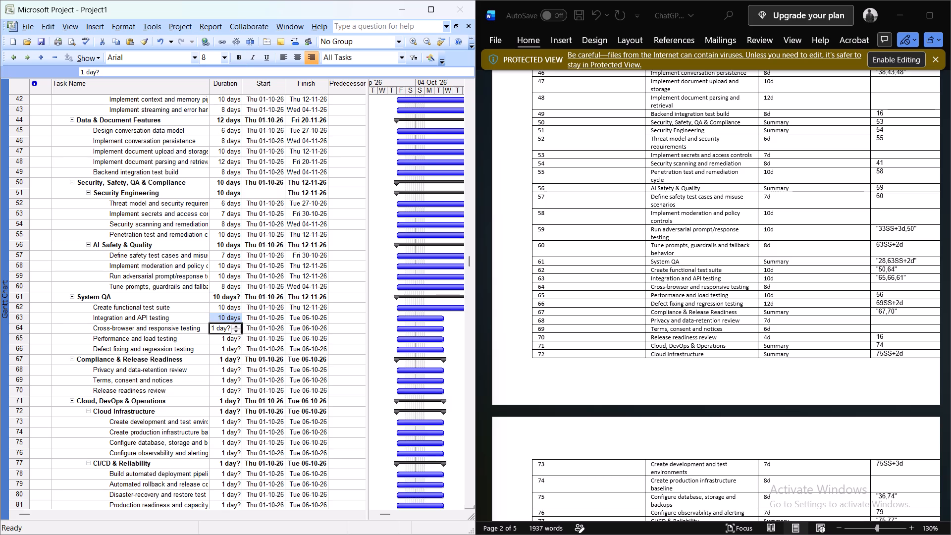
{"action": "key", "text": "8"}
{"action": "key", "text": "Return"}
{"action": "type", "text": "10"}
{"action": "key", "text": "Return"}
{"action": "type", "text": "12"}
{"action": "key", "text": "Return"}
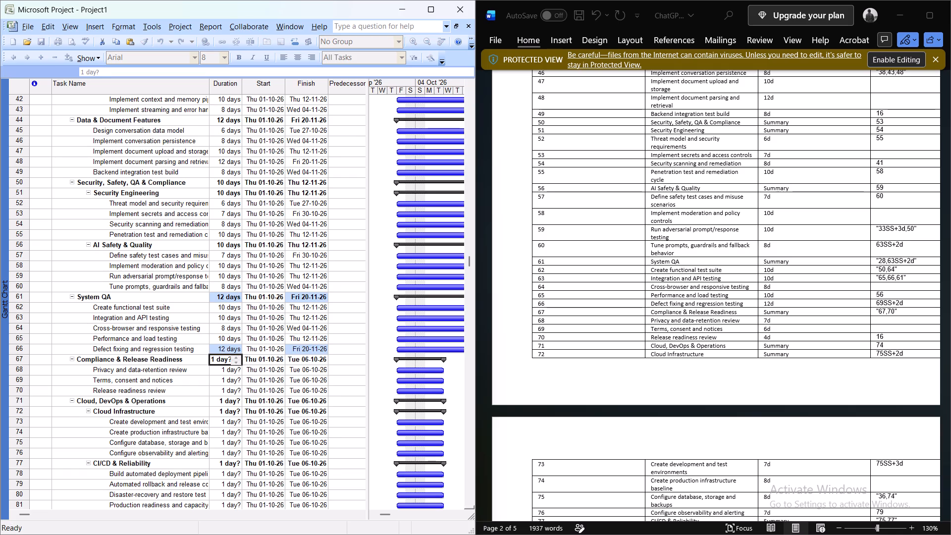
Set the durations of Compliance & Release Readiness tasks 68, 69 and 70 to 7, 6 and 4 days.
{"action": "key", "text": "Up"}
{"action": "key", "text": "Down"}
{"action": "key", "text": "Down"}
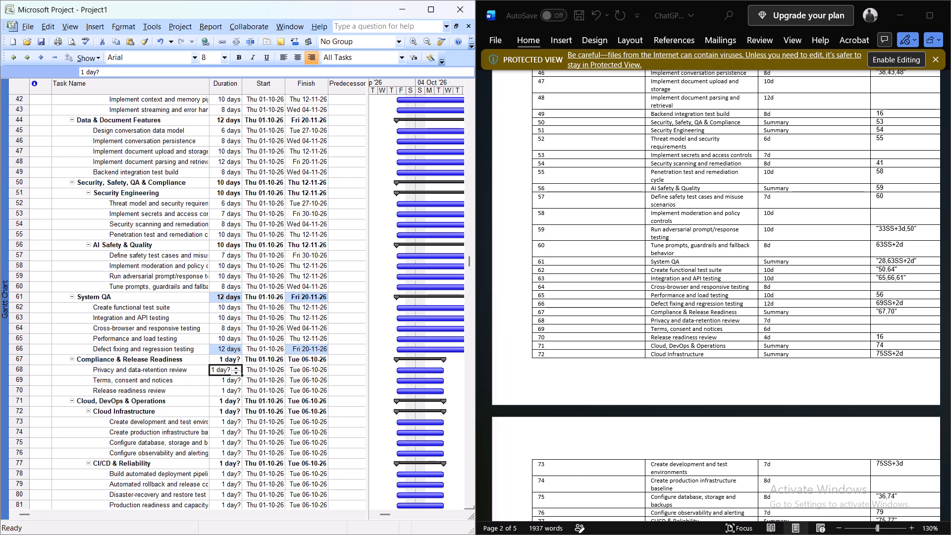
{"action": "key", "text": "7"}
{"action": "key", "text": "Return"}
{"action": "key", "text": "6"}
{"action": "key", "text": "Return"}
{"action": "key", "text": "4"}
{"action": "key", "text": "Return"}
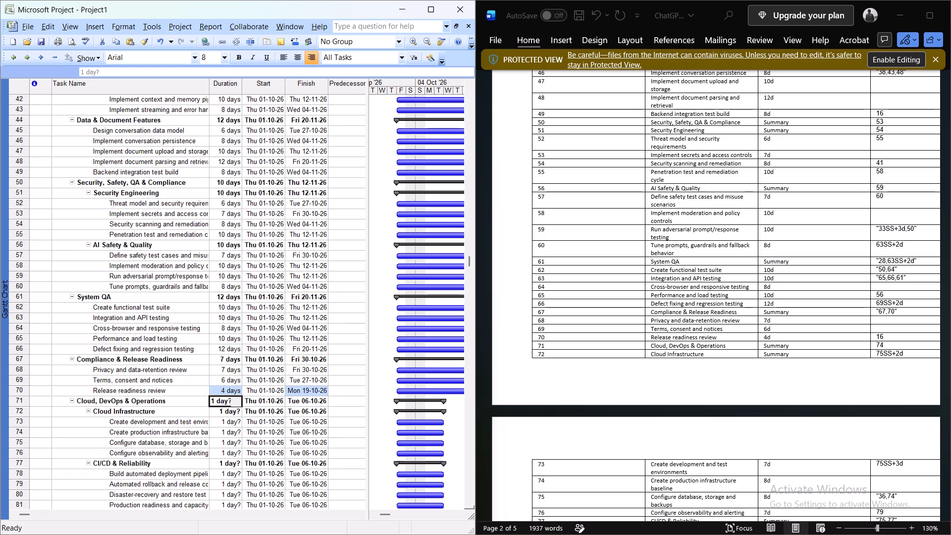
Set the durations of Cloud Infrastructure tasks 73, 74, 75 and 76 to 7, 8, 8 and 7 days.
{"action": "scroll", "coordinate": [276, 287], "scroll_direction": "down", "scroll_amount": 1}
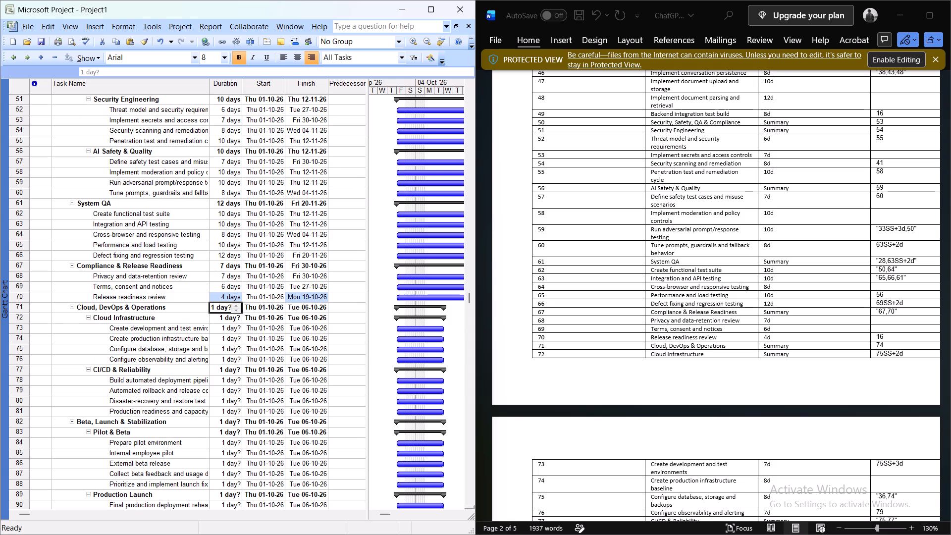
{"action": "scroll", "coordinate": [276, 287], "scroll_direction": "down", "scroll_amount": 1}
{"action": "key", "text": "Down"}
{"action": "key", "text": "Down"}
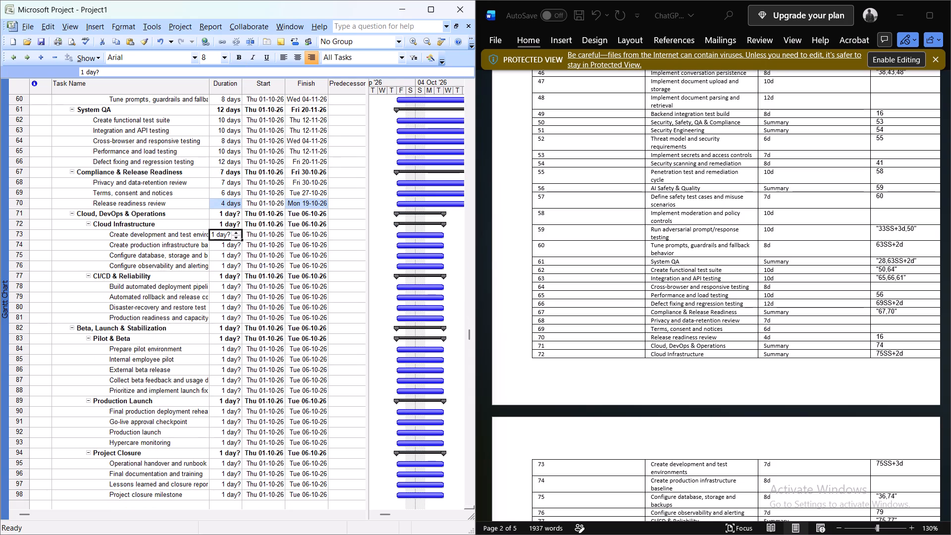
{"action": "scroll", "coordinate": [604, 335], "scroll_direction": "down", "scroll_amount": 2}
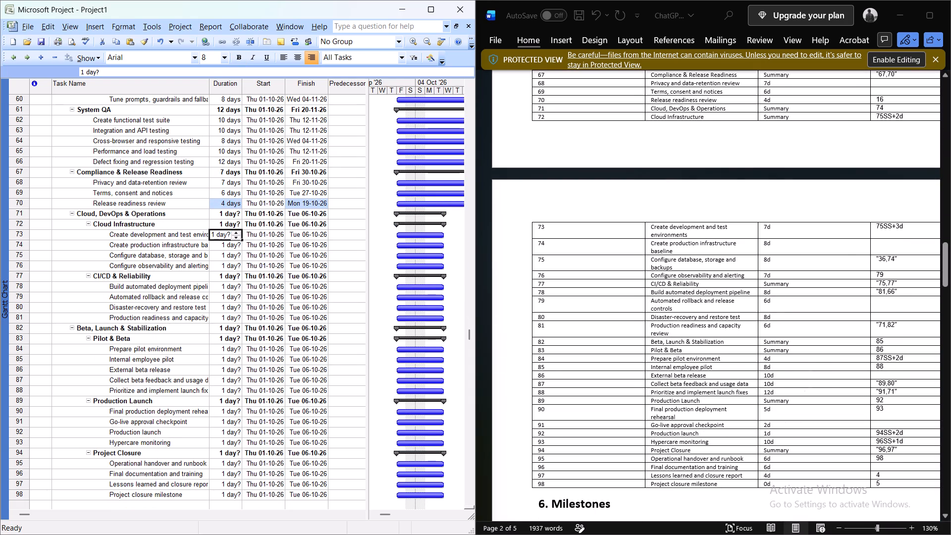
{"action": "key", "text": "7"}
{"action": "key", "text": "Return"}
{"action": "key", "text": "8"}
{"action": "key", "text": "Return"}
{"action": "key", "text": "8"}
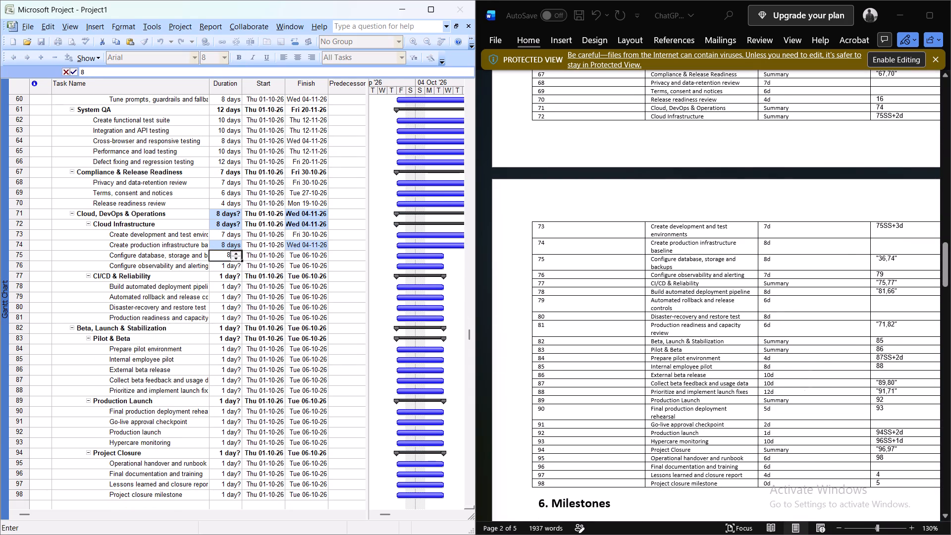
{"action": "key", "text": "Return"}
{"action": "key", "text": "7"}
{"action": "key", "text": "Return"}
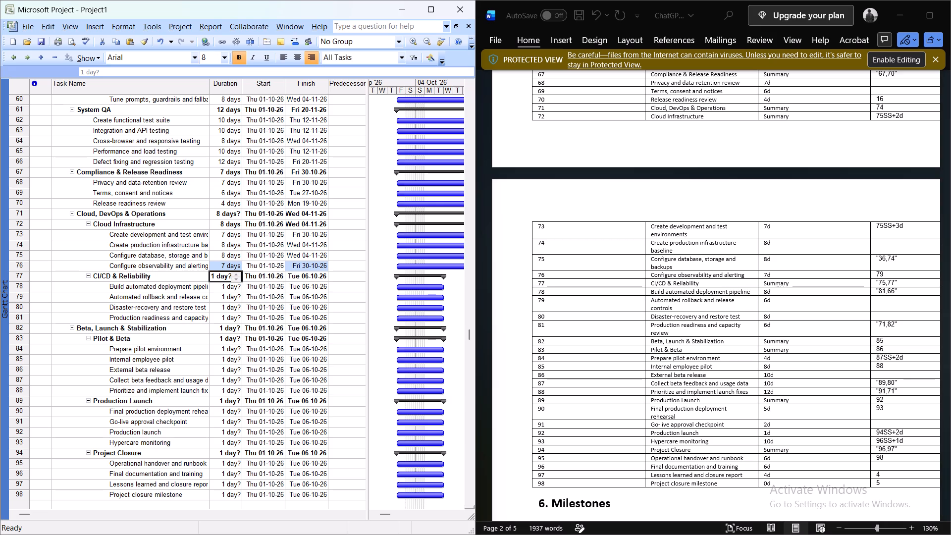
Set the durations of CI/CD & Reliability tasks 78, 79, 80 and 81 to 8, 6, 8 and 6 days.
{"action": "key", "text": "Down"}
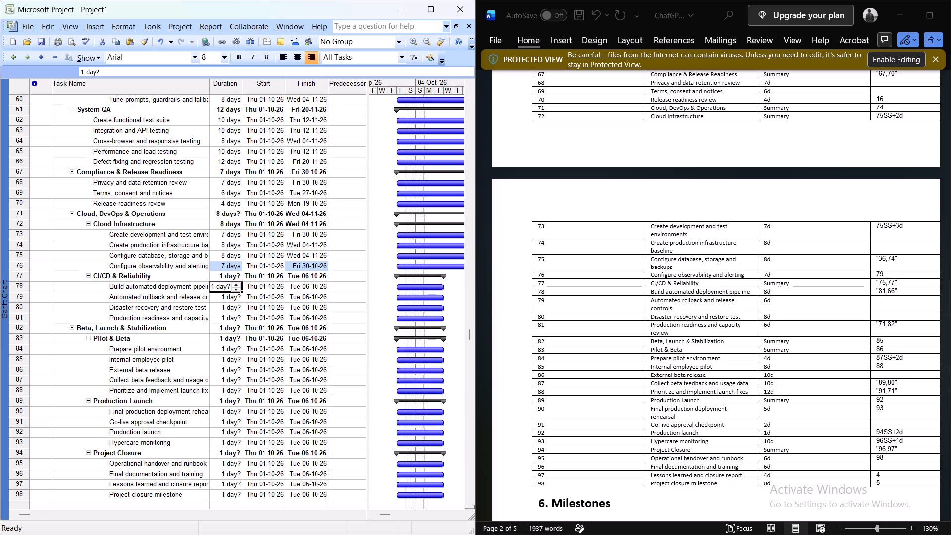
{"action": "key", "text": "8"}
{"action": "key", "text": "Return"}
{"action": "key", "text": "6"}
{"action": "key", "text": "Return"}
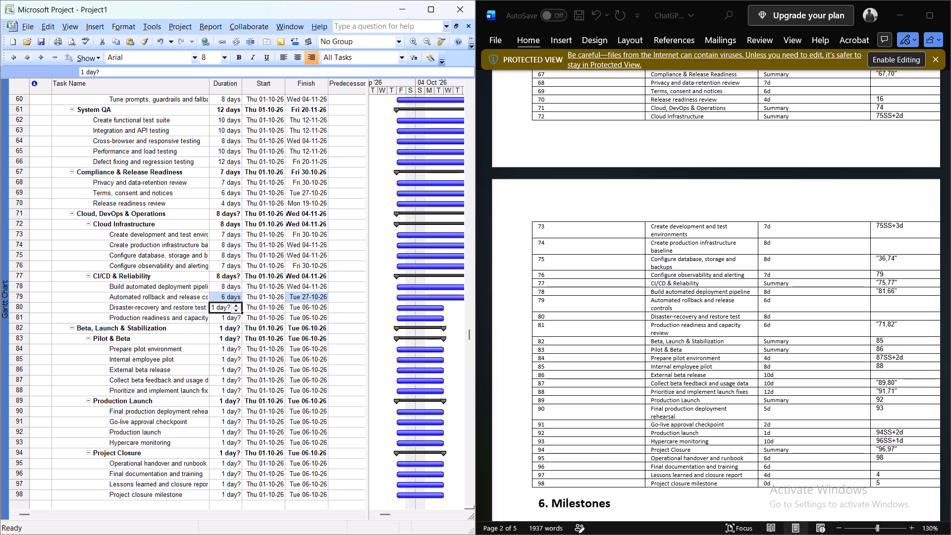
{"action": "key", "text": "8"}
{"action": "key", "text": "Return"}
{"action": "key", "text": "6"}
{"action": "key", "text": "Return"}
Set the durations of Pilot & Beta tasks 84, 85, 86, 87 and 88 to 4, 8, 10, 10 and 12 days.
{"action": "key", "text": "Down"}
{"action": "key", "text": "Down"}
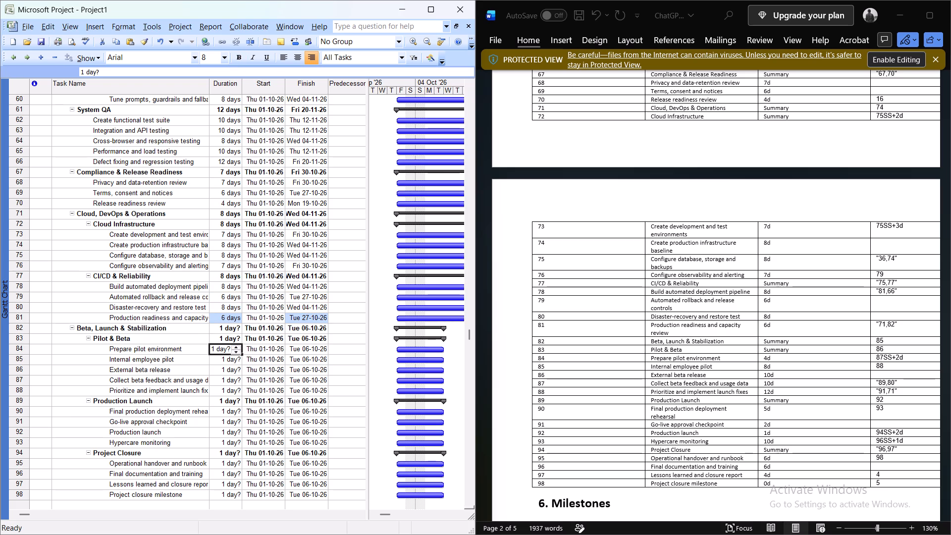
{"action": "key", "text": "4"}
{"action": "key", "text": "Return"}
{"action": "key", "text": "8"}
{"action": "key", "text": "Return"}
{"action": "type", "text": "10"}
{"action": "key", "text": "Return"}
{"action": "type", "text": "10"}
{"action": "key", "text": "Return"}
{"action": "type", "text": "12"}
{"action": "key", "text": "Return"}
Set the durations of Production Launch tasks 90 and 91 to 5 and 2 days.
{"action": "key", "text": "Down"}
{"action": "key", "text": "5"}
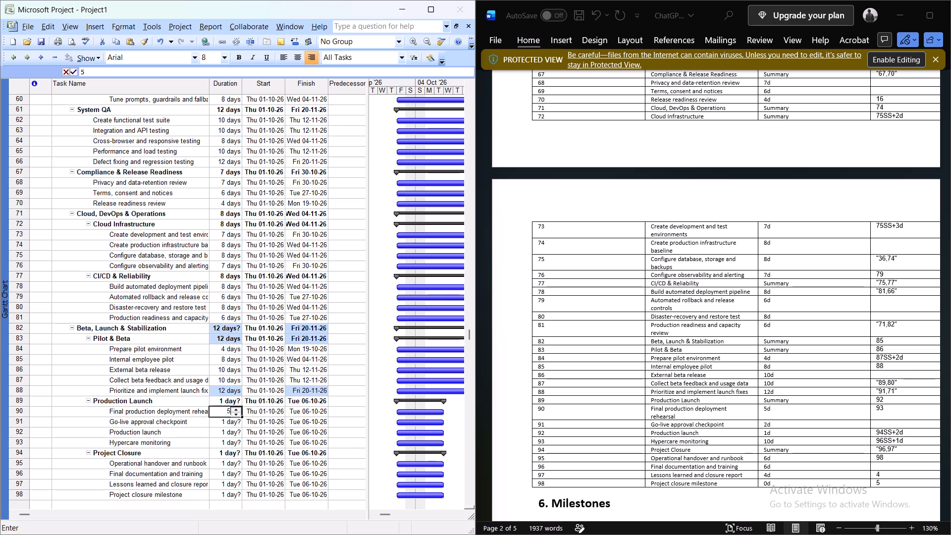
{"action": "key", "text": "Return"}
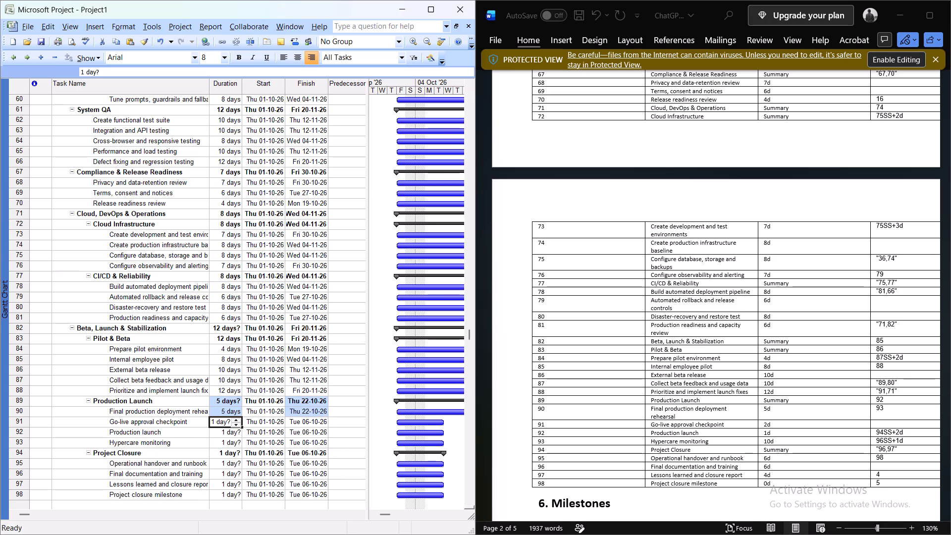
{"action": "key", "text": "2"}
{"action": "key", "text": "Return"}
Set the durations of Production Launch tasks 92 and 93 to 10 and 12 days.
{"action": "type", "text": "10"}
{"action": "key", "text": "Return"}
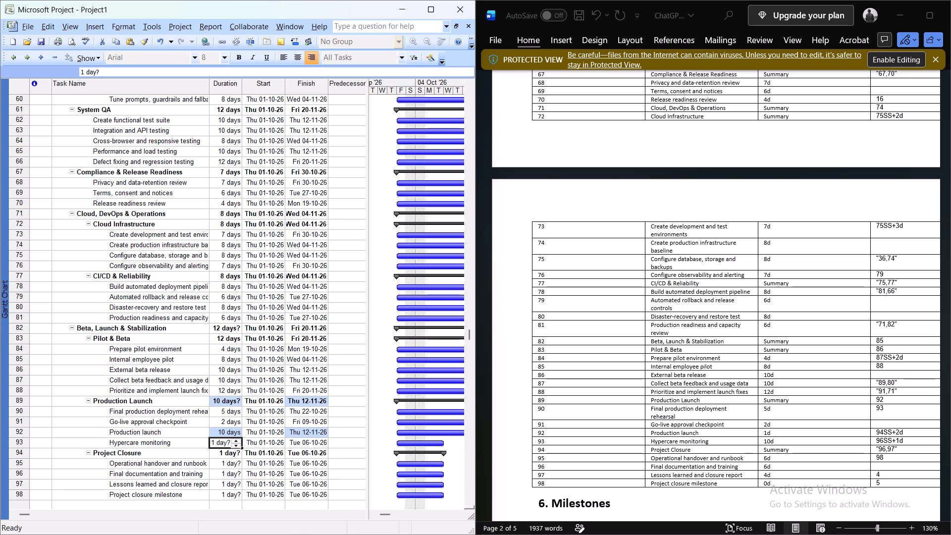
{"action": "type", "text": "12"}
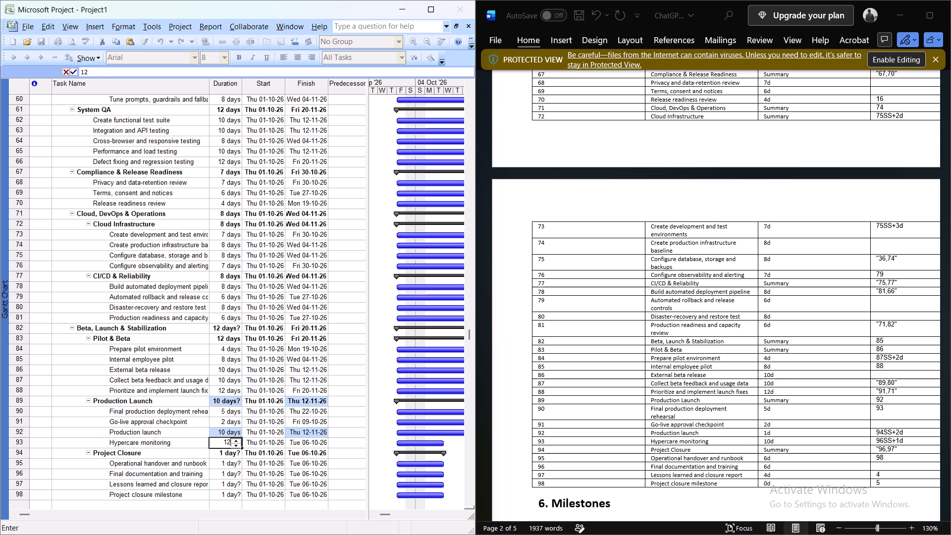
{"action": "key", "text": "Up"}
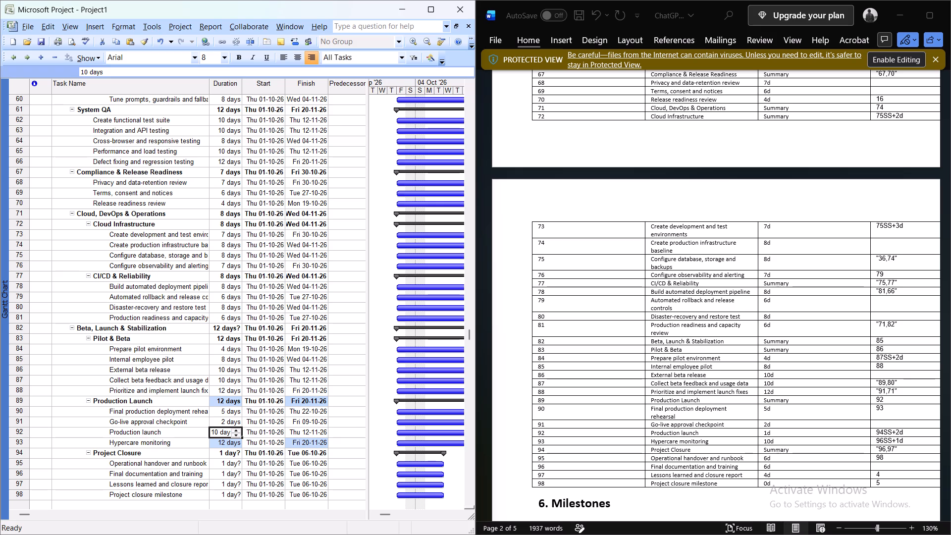
Set the duration of Production launch, task 92, to 1 day and Hypercare monitoring, task 93, to 10 days.
{"action": "key", "text": "1"}
{"action": "key", "text": "Return"}
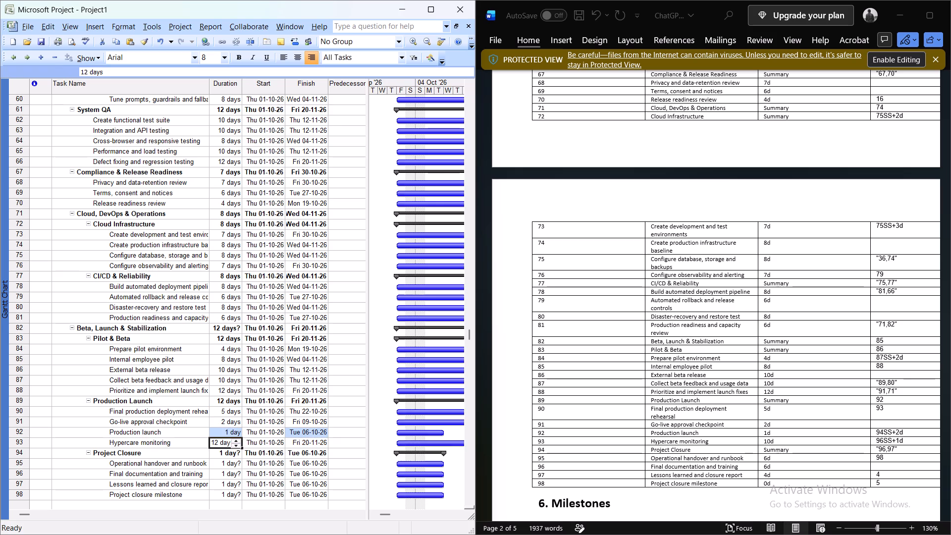
{"action": "type", "text": "10"}
{"action": "key", "text": "Return"}
{"action": "key", "text": "Down"}
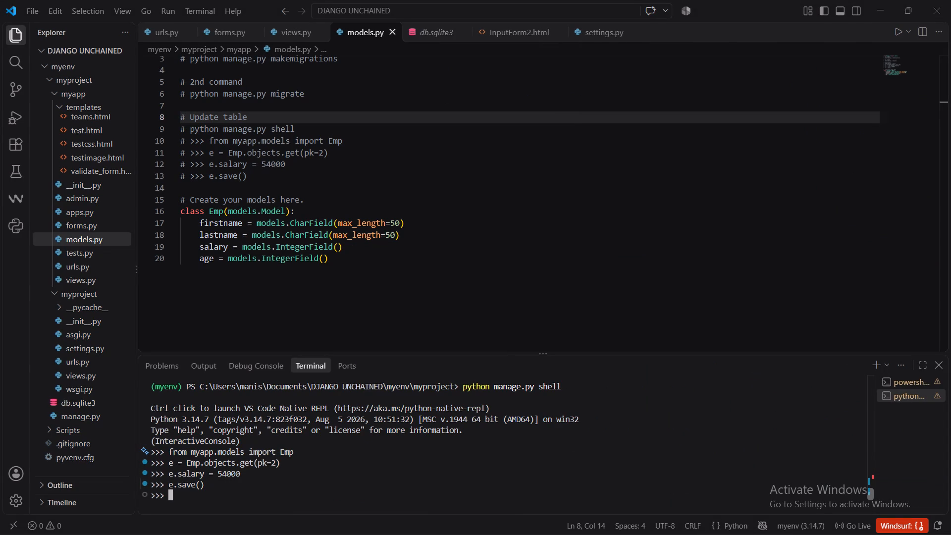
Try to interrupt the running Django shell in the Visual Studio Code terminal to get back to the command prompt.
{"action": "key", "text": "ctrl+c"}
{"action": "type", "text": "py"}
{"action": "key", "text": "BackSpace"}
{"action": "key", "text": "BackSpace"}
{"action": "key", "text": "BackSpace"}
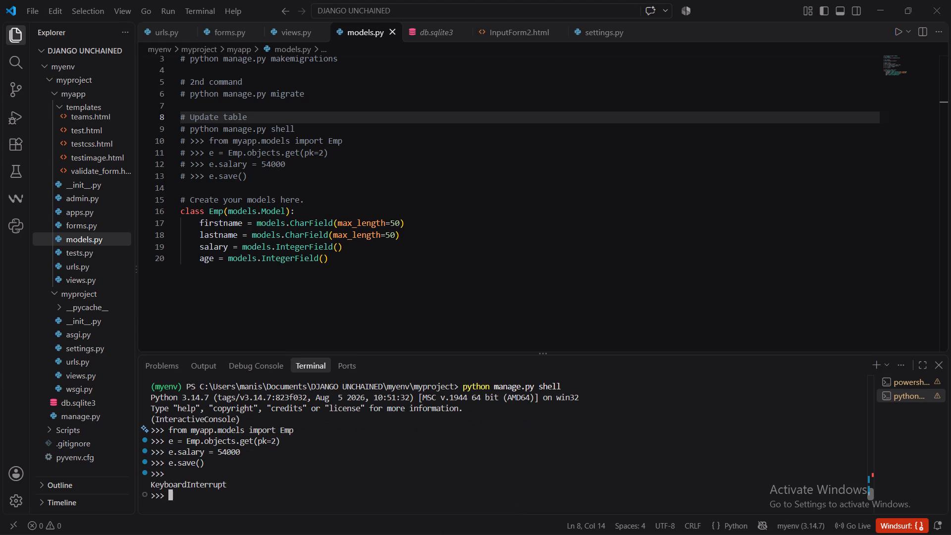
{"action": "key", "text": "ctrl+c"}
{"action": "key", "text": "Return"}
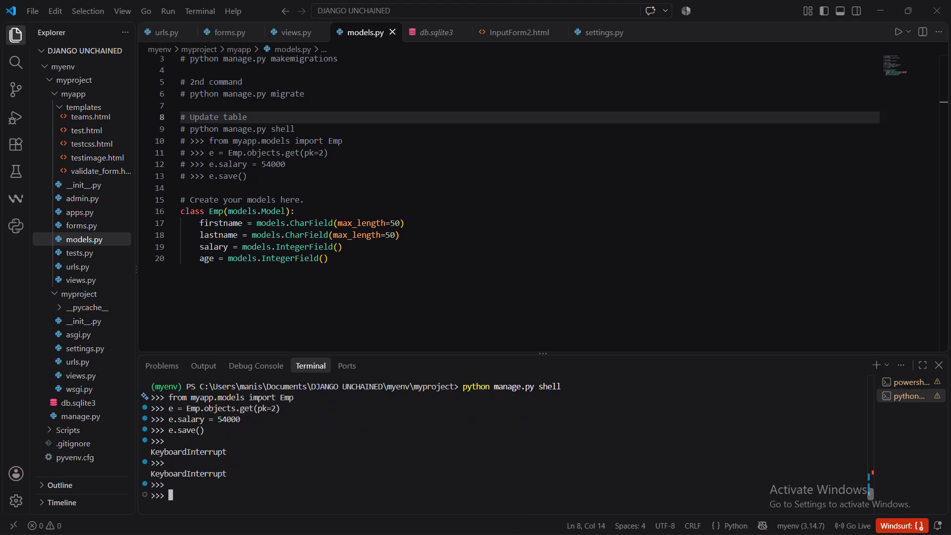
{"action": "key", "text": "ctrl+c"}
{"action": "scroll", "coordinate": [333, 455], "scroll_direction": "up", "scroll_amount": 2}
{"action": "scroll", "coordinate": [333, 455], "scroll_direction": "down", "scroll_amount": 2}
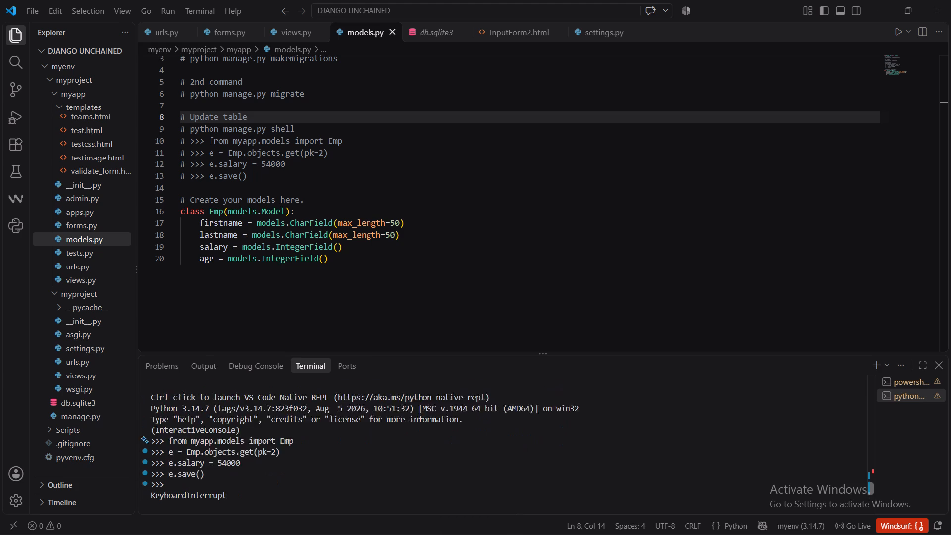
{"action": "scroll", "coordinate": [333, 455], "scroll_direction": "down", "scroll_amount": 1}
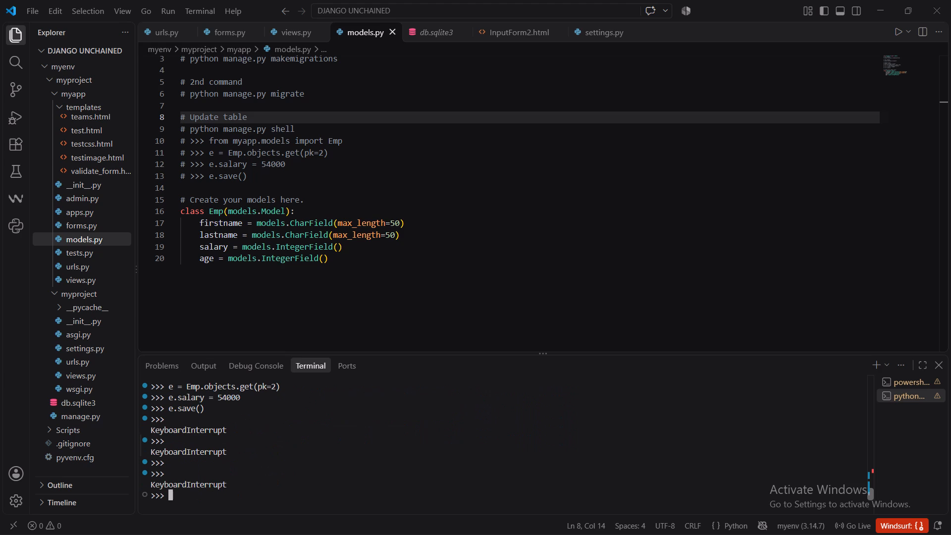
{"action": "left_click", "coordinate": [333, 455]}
Close the interactive Django shell by running exit() in the terminal.
{"action": "type", "text": "exit"}
{"action": "key", "text": "space"}
{"action": "key", "text": "BackSpace"}
{"action": "key", "text": "shift+parenleft"}
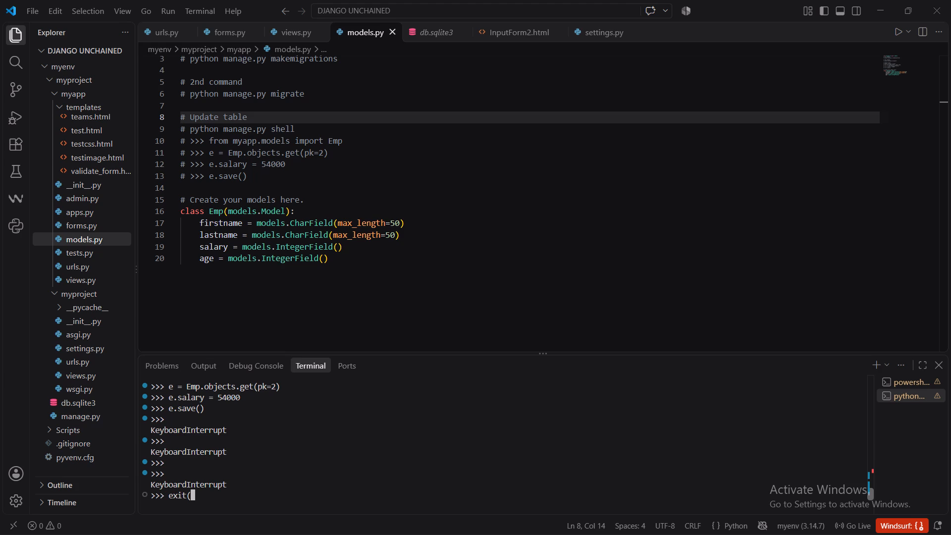
{"action": "key", "text": "BackSpace"}
{"action": "key", "text": "shift+parenright"}
{"action": "key", "text": "BackSpace"}
{"action": "type", "text": "()"}
{"action": "key", "text": "Return"}
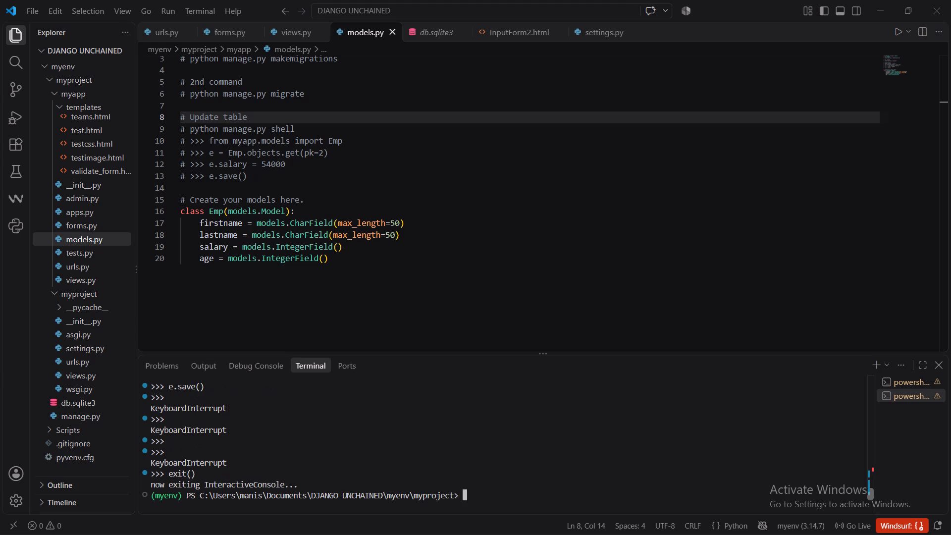
Write the command python manage.py createsuperuser at the myproject terminal prompt without running it.
{"action": "type", "text": "pythoi"}
{"action": "key", "text": "BackSpace"}
{"action": "key", "text": "BackSpace"}
{"action": "type", "text": "on manage.py"}
{"action": "key", "text": "space"}
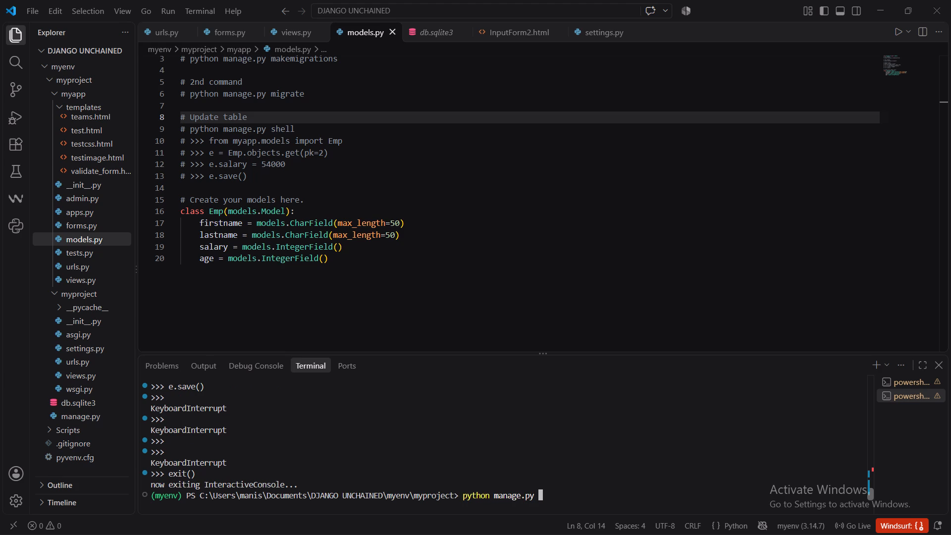
{"action": "type", "text": "createsuperuser"}
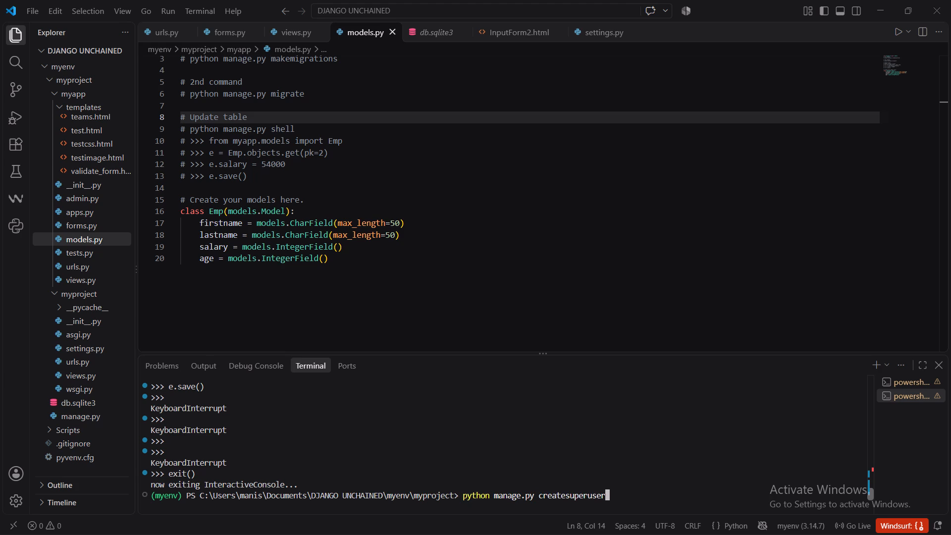
Add two blank lines after the age field at the end of models.py, leaving the last one unindented.
{"action": "left_click", "coordinate": [368, 280]}
{"action": "key", "text": "Return"}
{"action": "key", "text": "Return"}
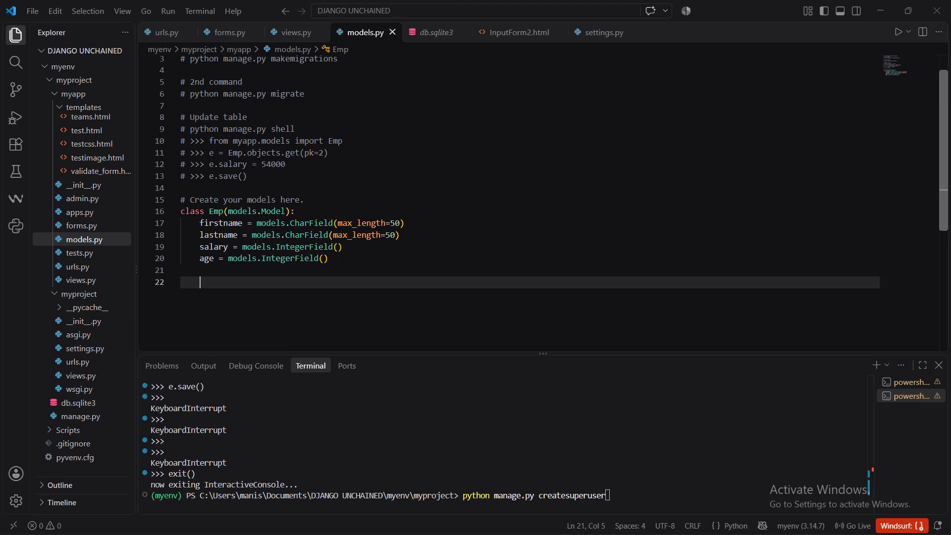